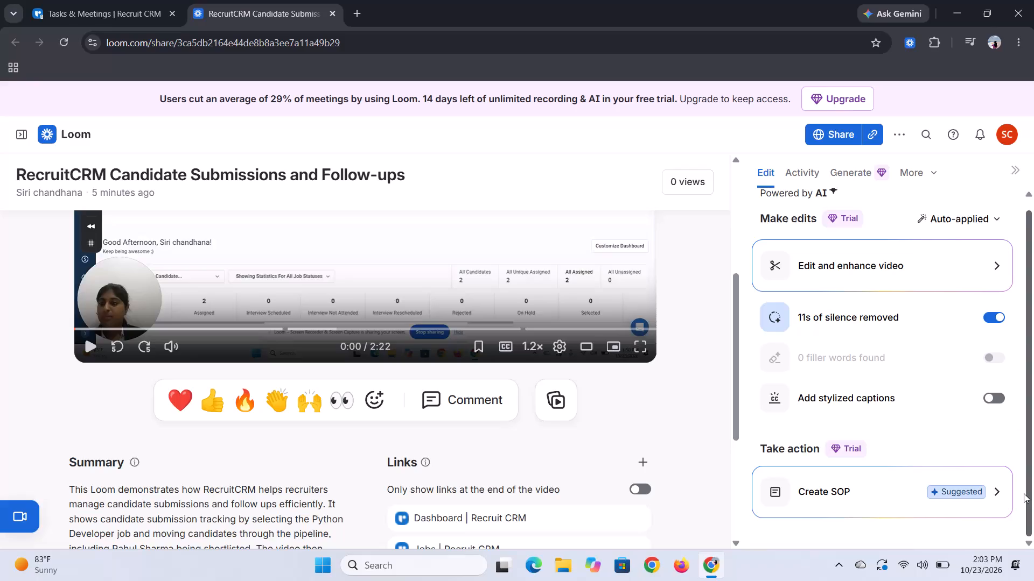
# Turn on Bluetooth in the Windows quick settings.
pyautogui.click(915, 566)
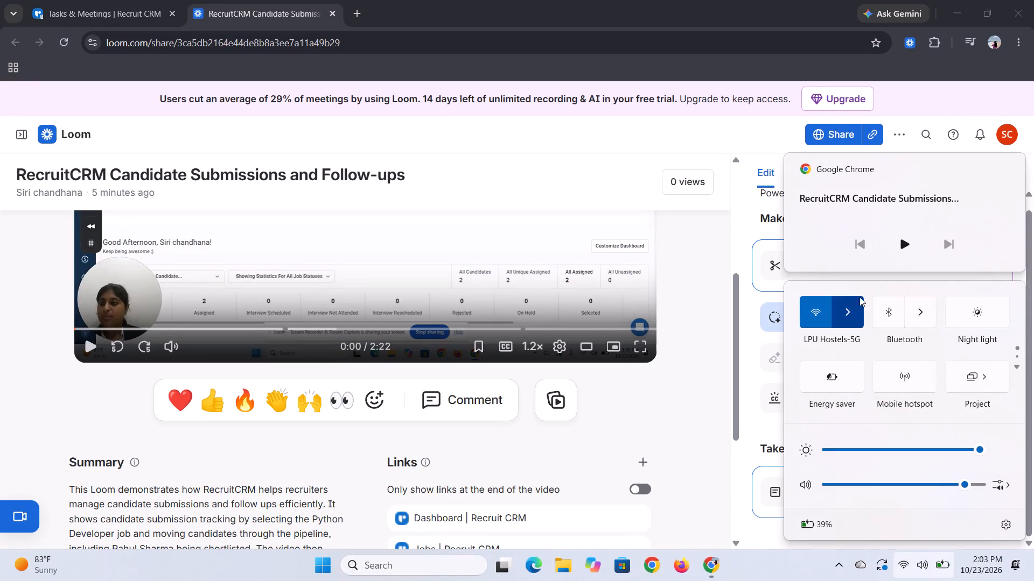
pyautogui.click(887, 317)
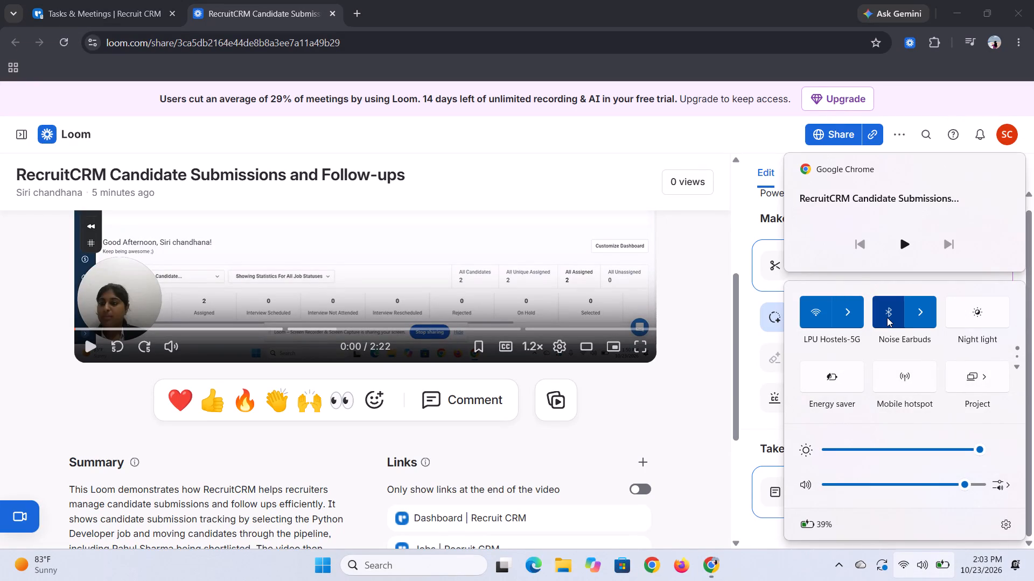
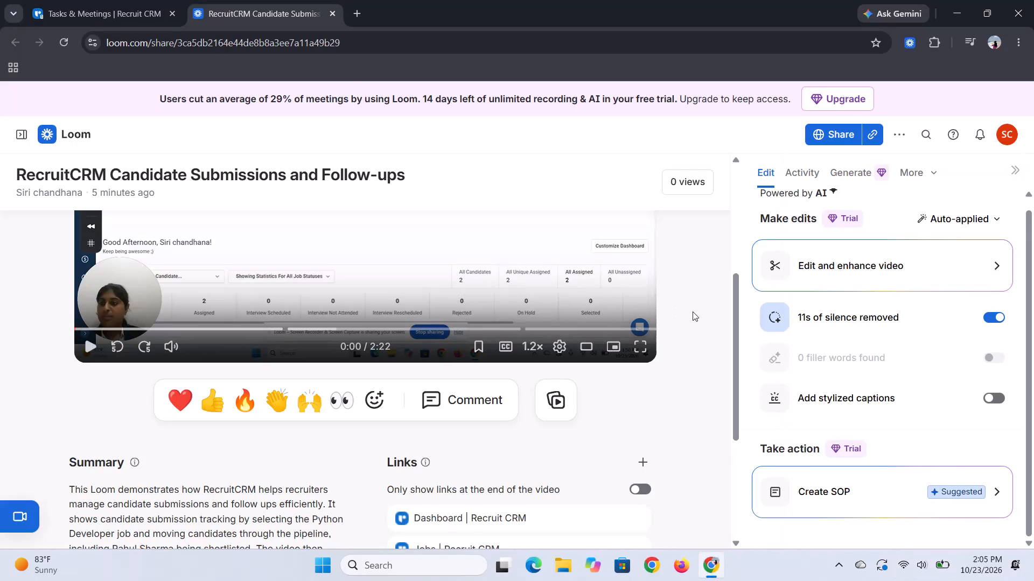
# Open the RecruitCRM Candidate Submissions and Follow-ups recording for editing and enhancement.
pyautogui.click(866, 260)
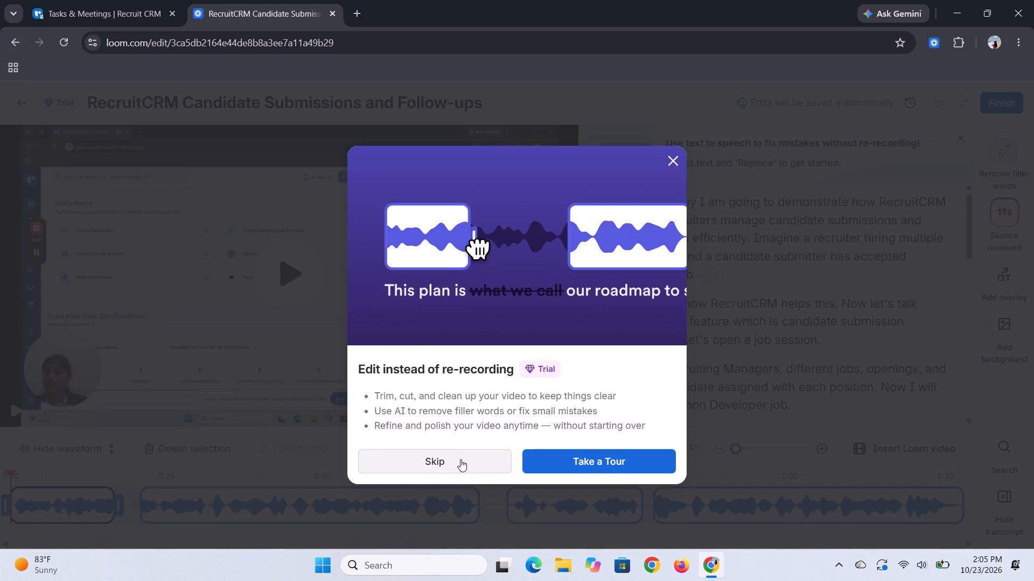
# Skip the editor's introductory tour and read through the recording's full transcript to the closing paragraph.
pyautogui.click(460, 459)
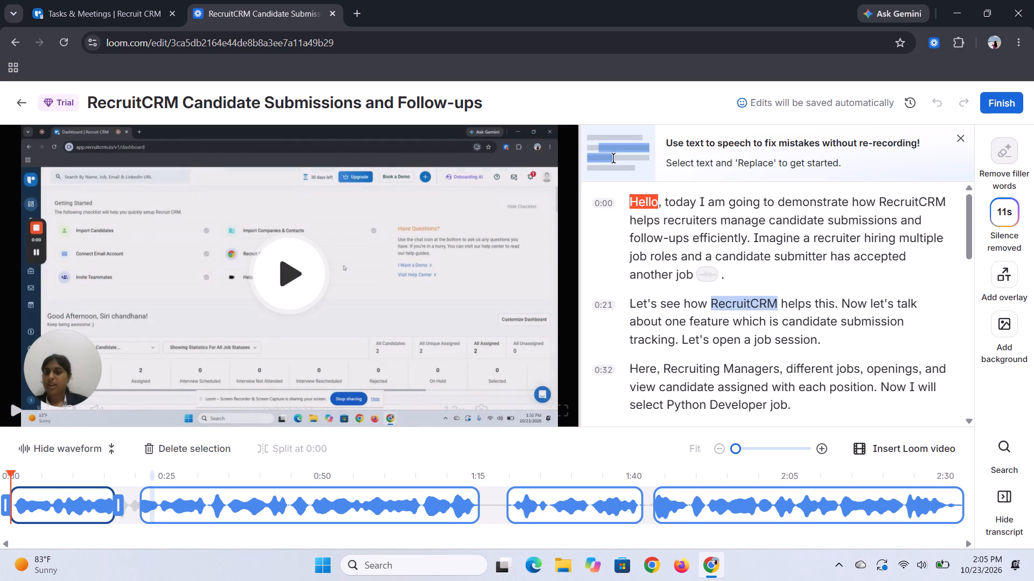
pyautogui.scroll(-2, 732, 309)
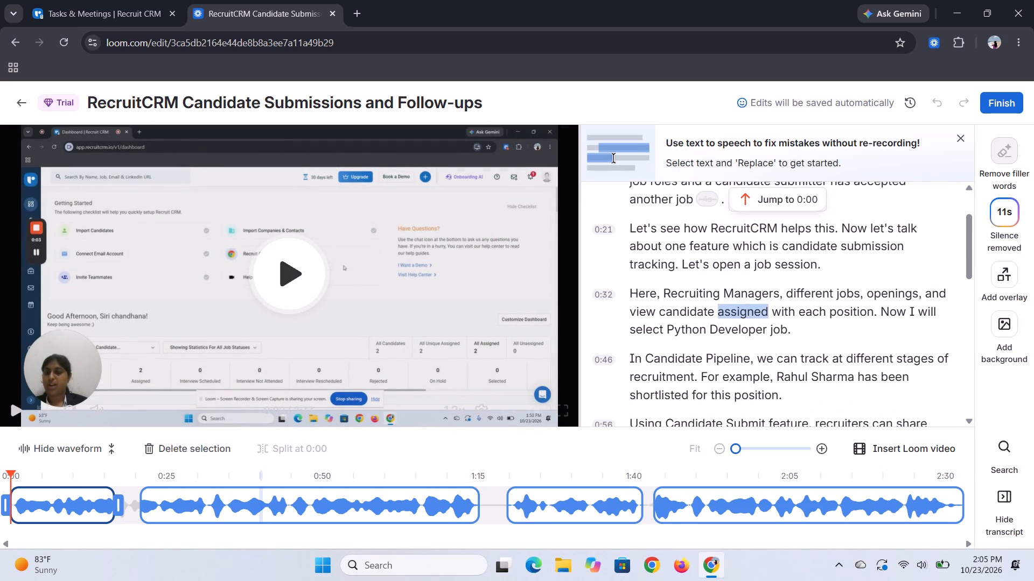
pyautogui.scroll(-4, 732, 309)
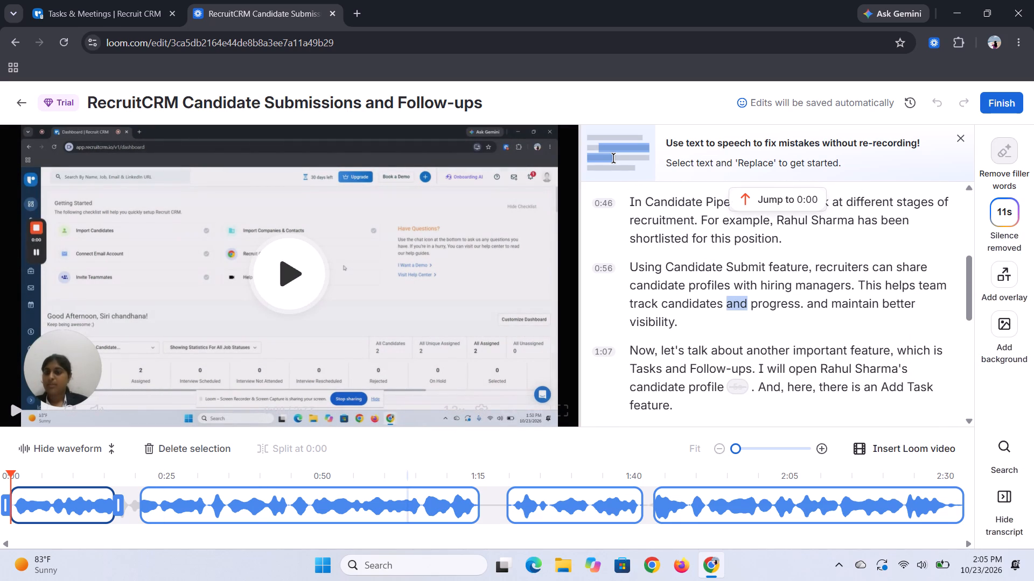
pyautogui.scroll(-2, 732, 309)
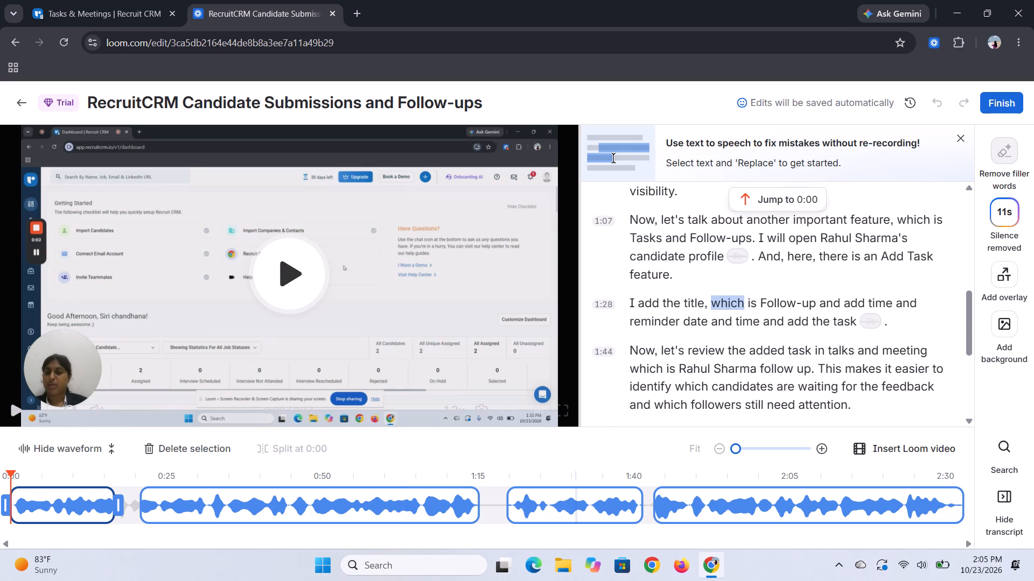
pyautogui.scroll(-1, 732, 309)
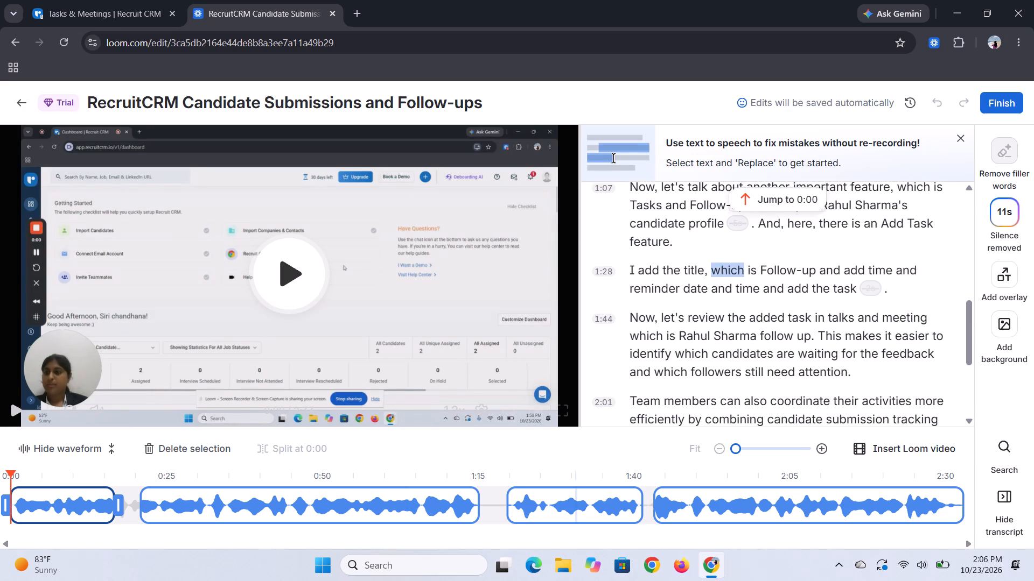
pyautogui.scroll(-3, 732, 309)
pyautogui.click(732, 320)
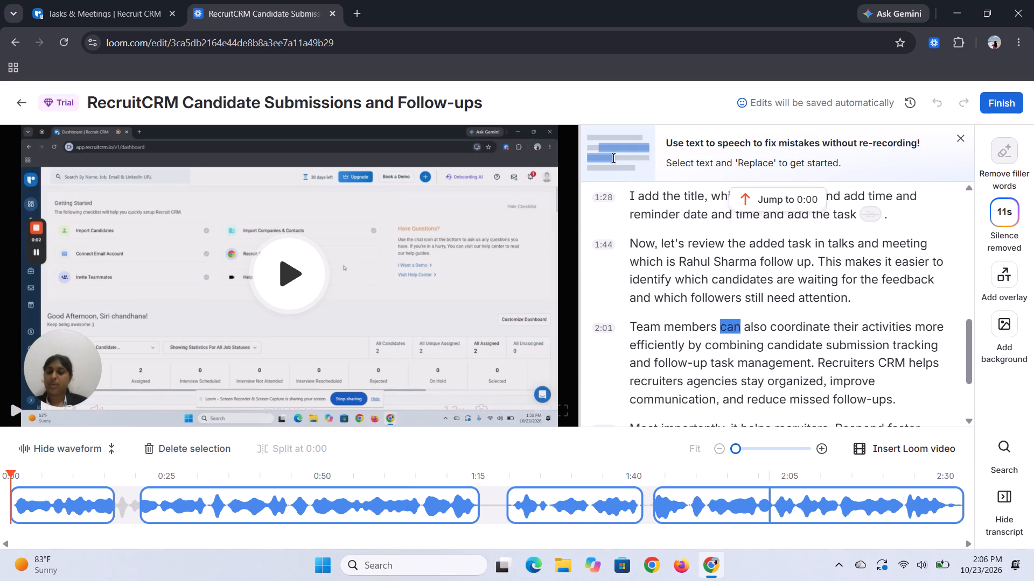
pyautogui.click(798, 305)
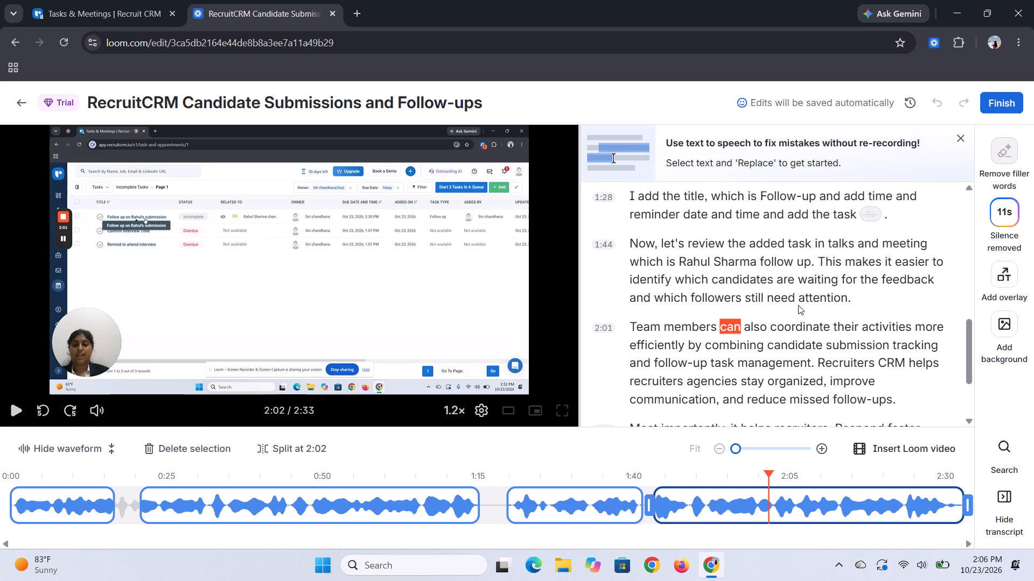
pyautogui.scroll(-1, 798, 305)
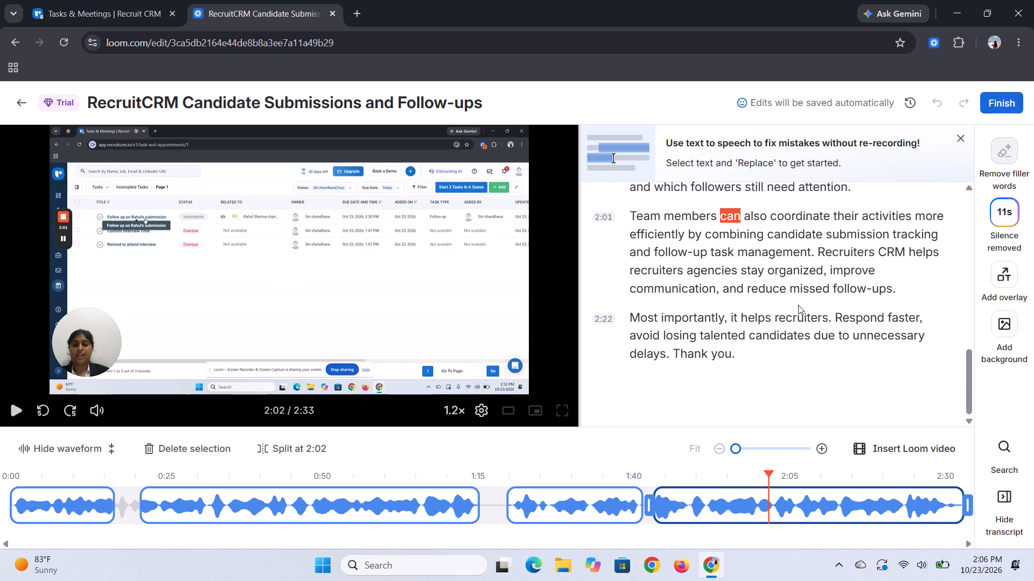
pyautogui.scroll(-2, 798, 305)
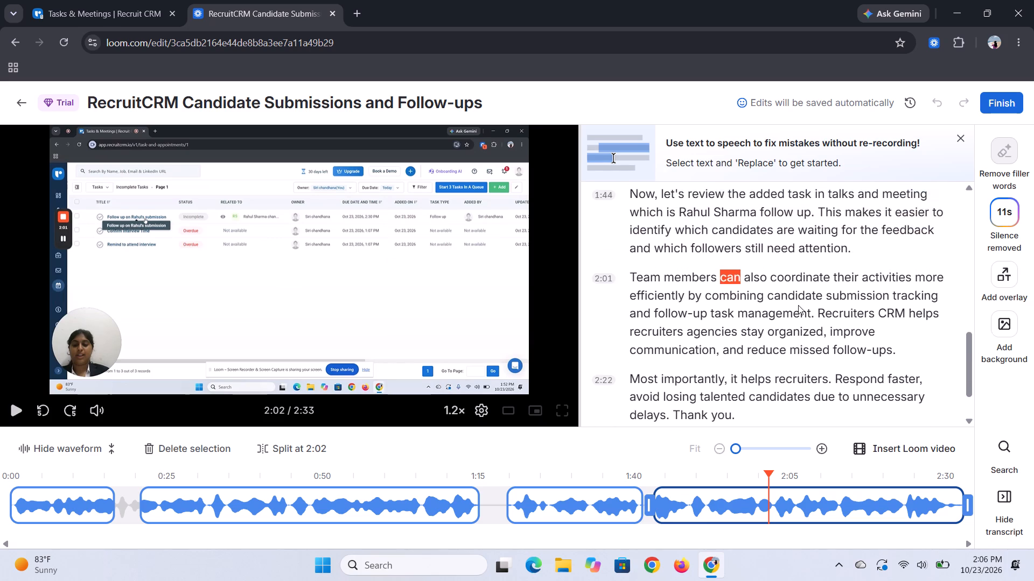
pyautogui.scroll(-1, 798, 305)
pyautogui.scroll(2, 798, 305)
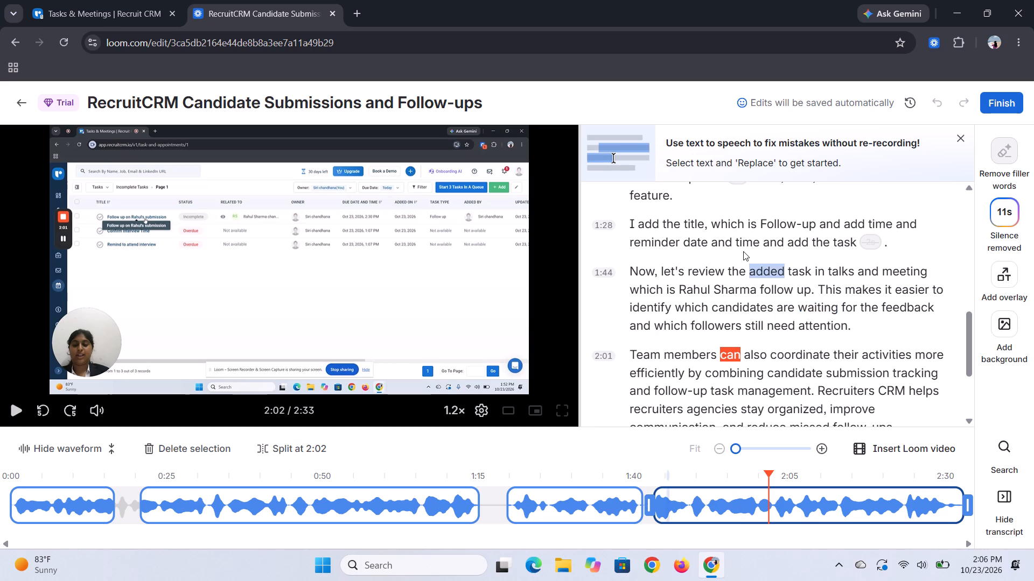
pyautogui.scroll(3, 743, 251)
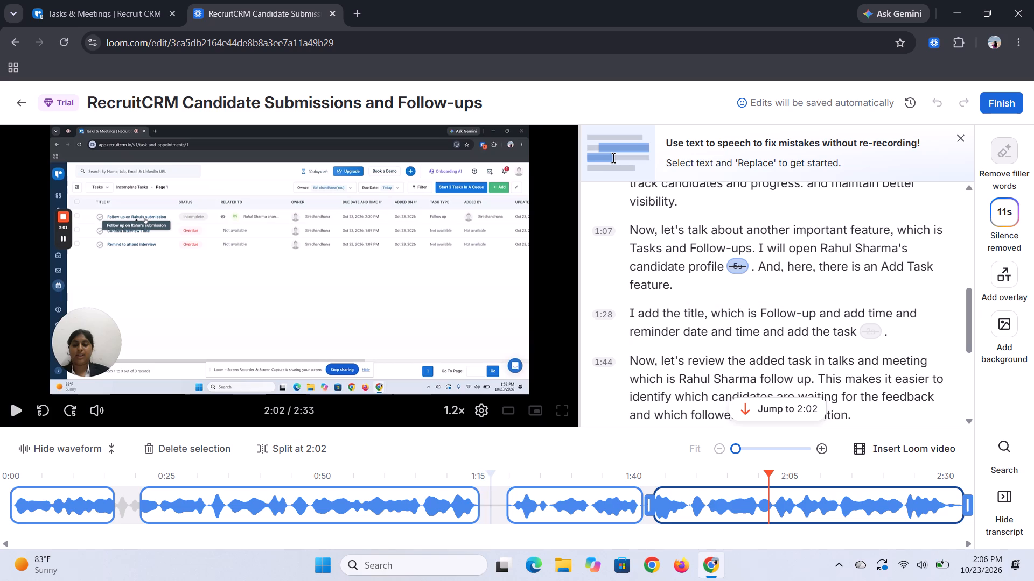
pyautogui.scroll(5, 812, 201)
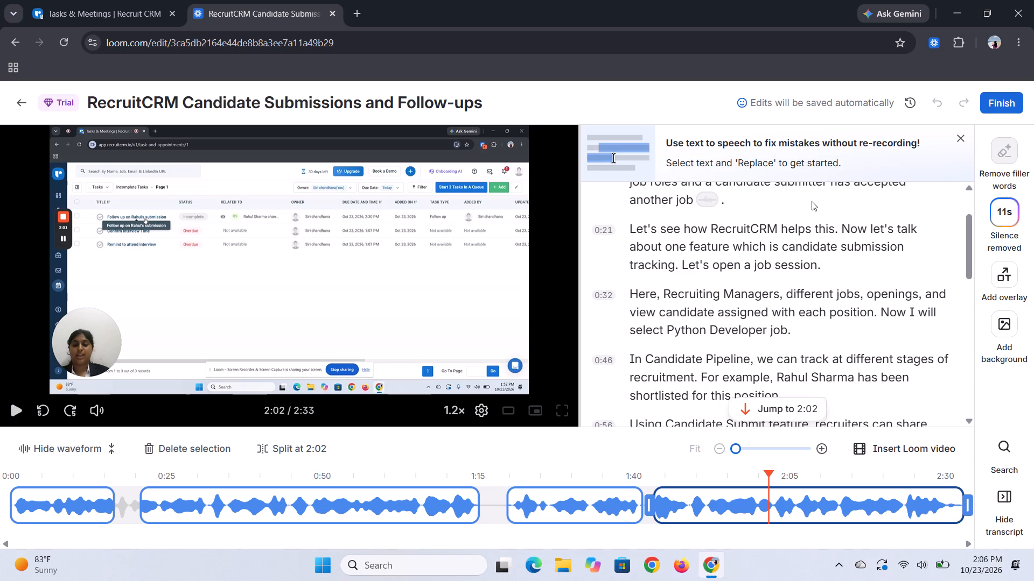
pyautogui.scroll(-3, 800, 321)
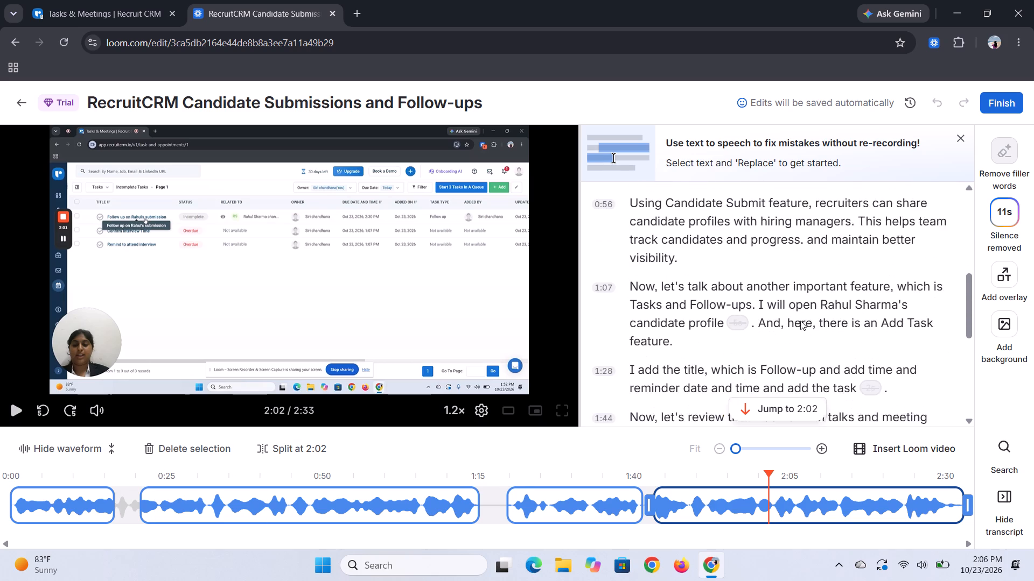
pyautogui.scroll(-6, 800, 321)
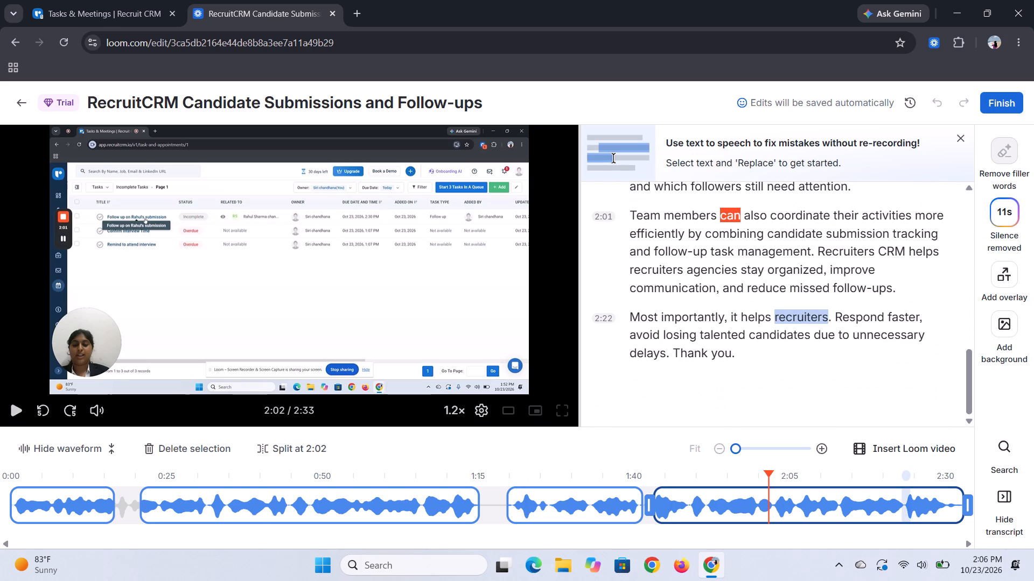
pyautogui.click(804, 394)
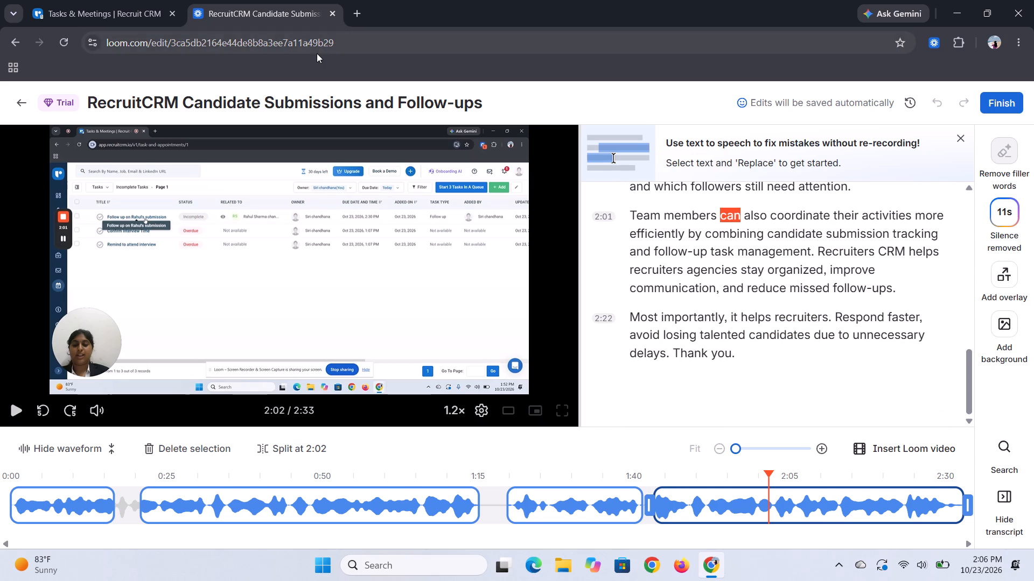
# Return to the video's share page and preview the opening of the recording in full screen, then exit full screen.
pyautogui.click(18, 108)
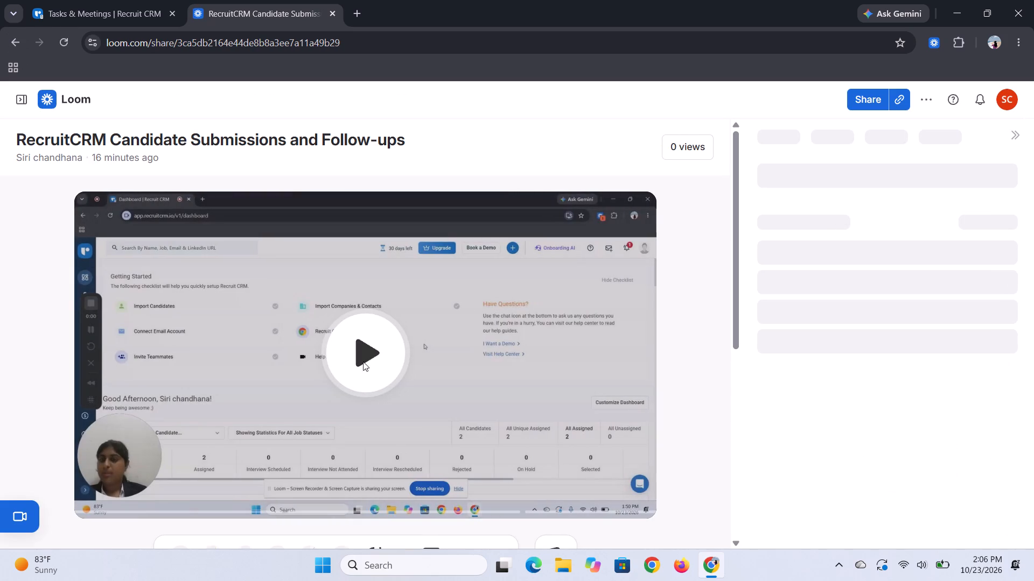
pyautogui.scroll(-1, 364, 415)
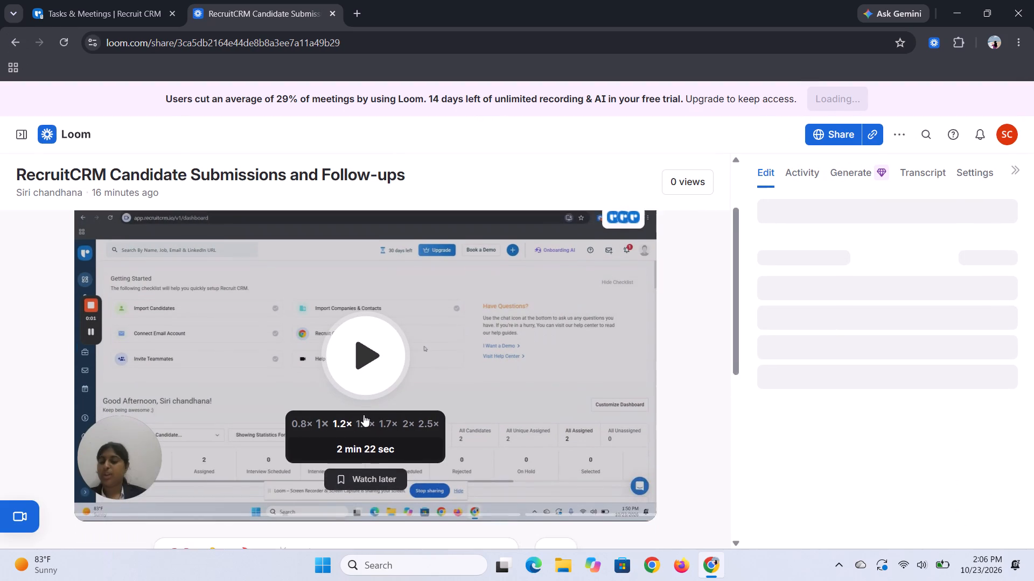
pyautogui.scroll(-1, 364, 415)
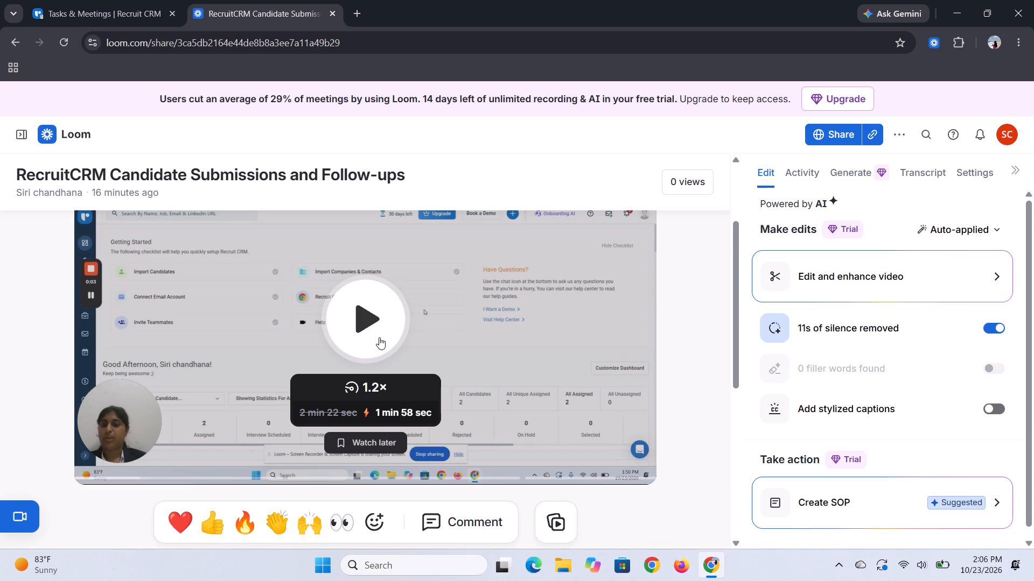
pyautogui.click(379, 337)
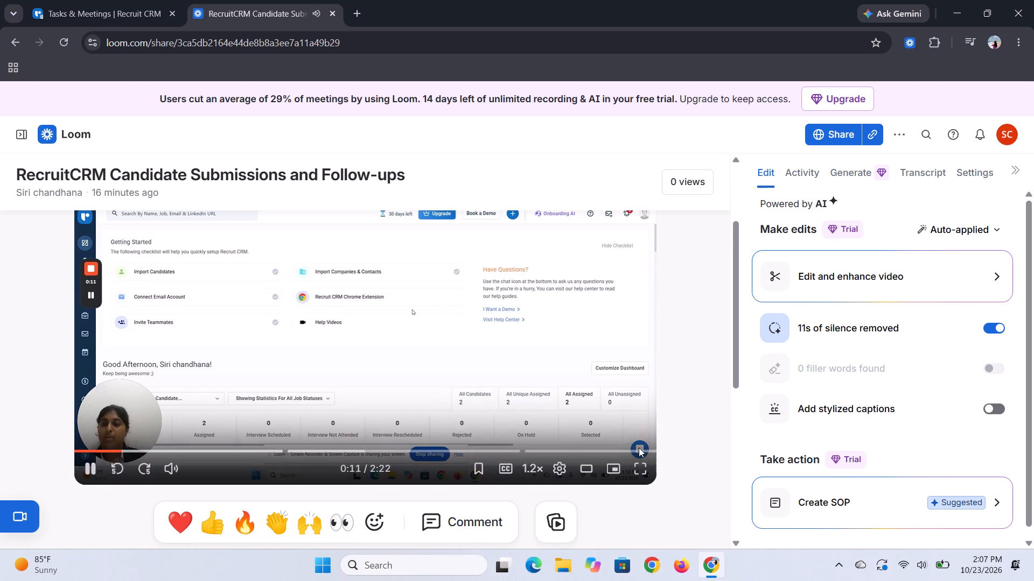
pyautogui.click(641, 465)
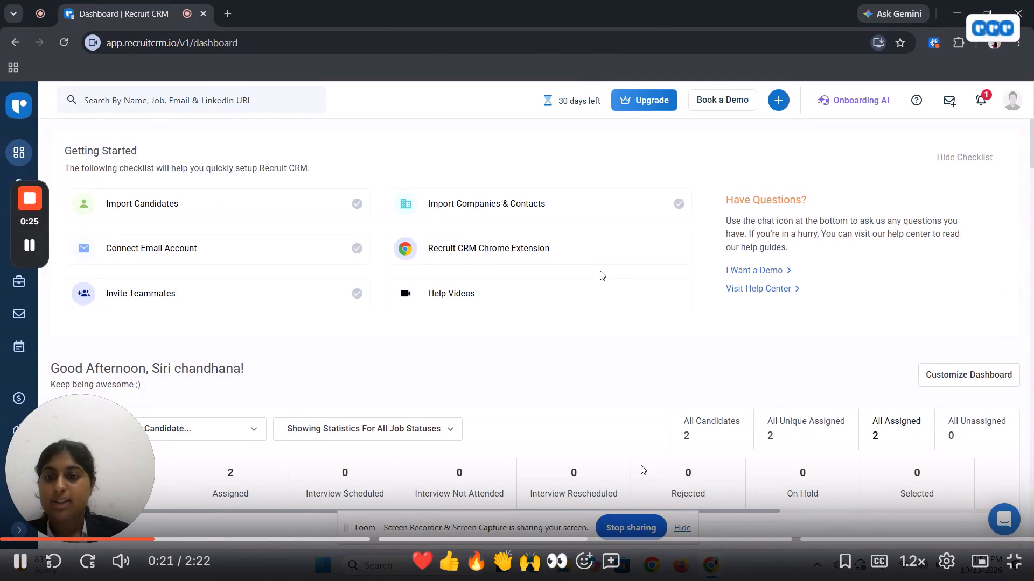
pyautogui.click(1012, 561)
# Reopen the video editor, dismissing its introduction, and delete the 4 s silence after "another job" in the first transcript paragraph.
pyautogui.click(808, 265)
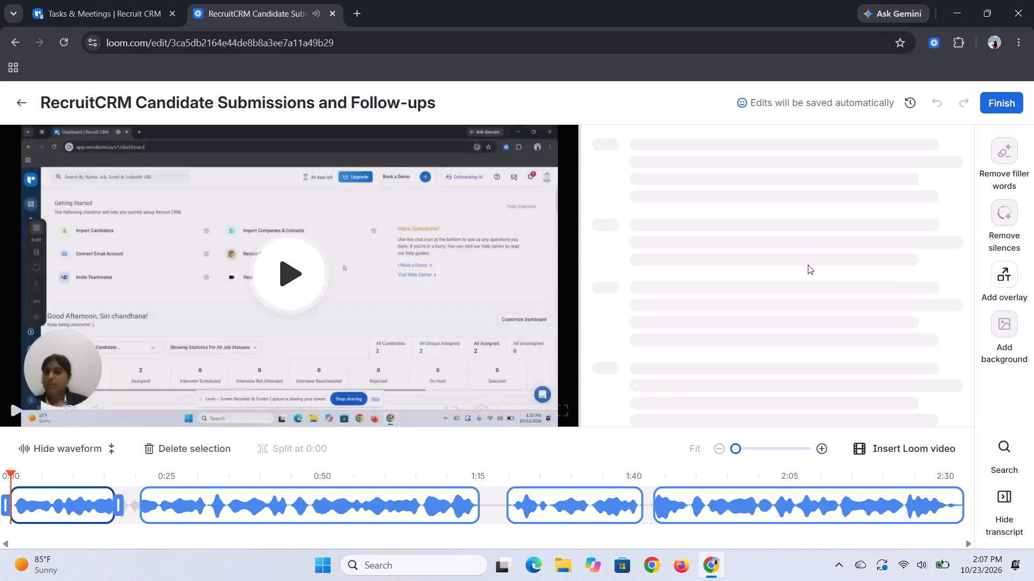
pyautogui.click(666, 165)
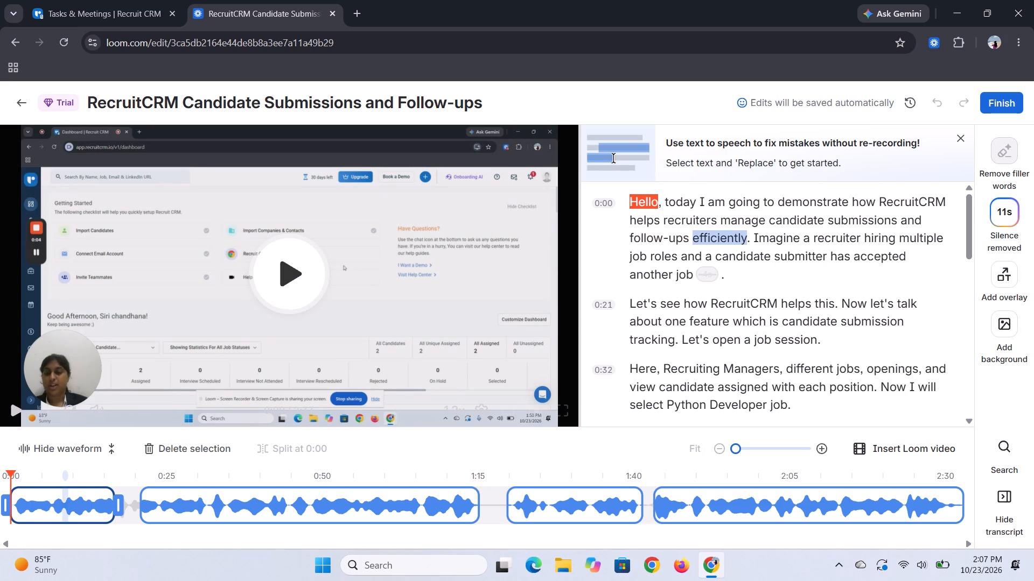
pyautogui.click(704, 274)
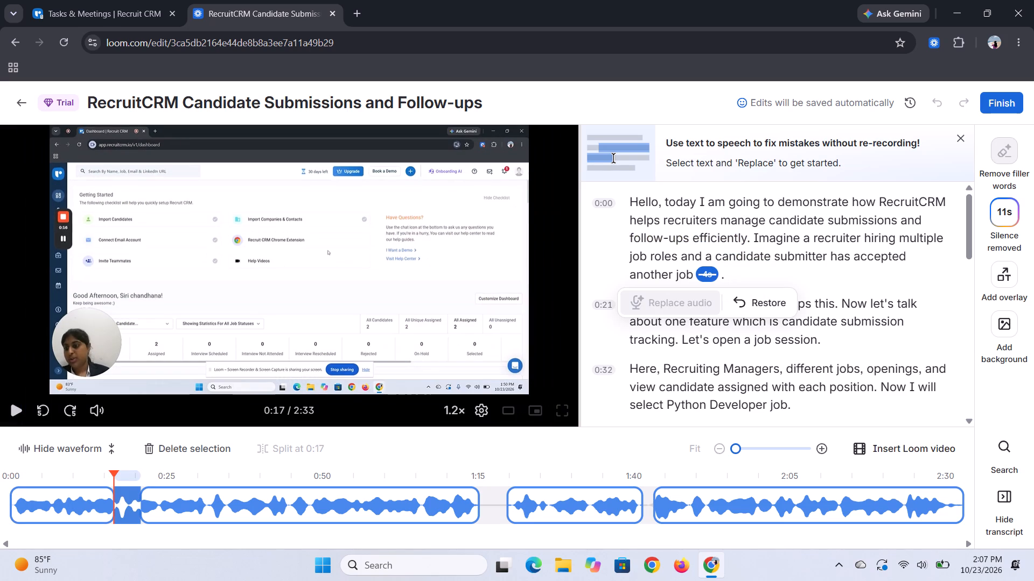
pyautogui.press('BackSpace')
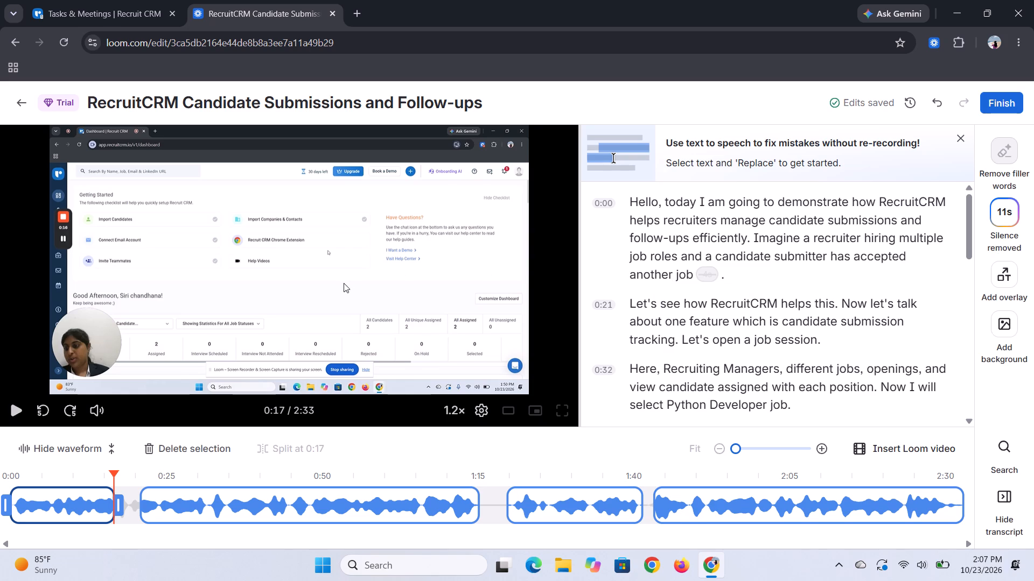
# Play the video in the editor from 0:17 to check the passage after the cut silence.
pyautogui.hscroll(-6, 742, 348)
pyautogui.click(10, 409)
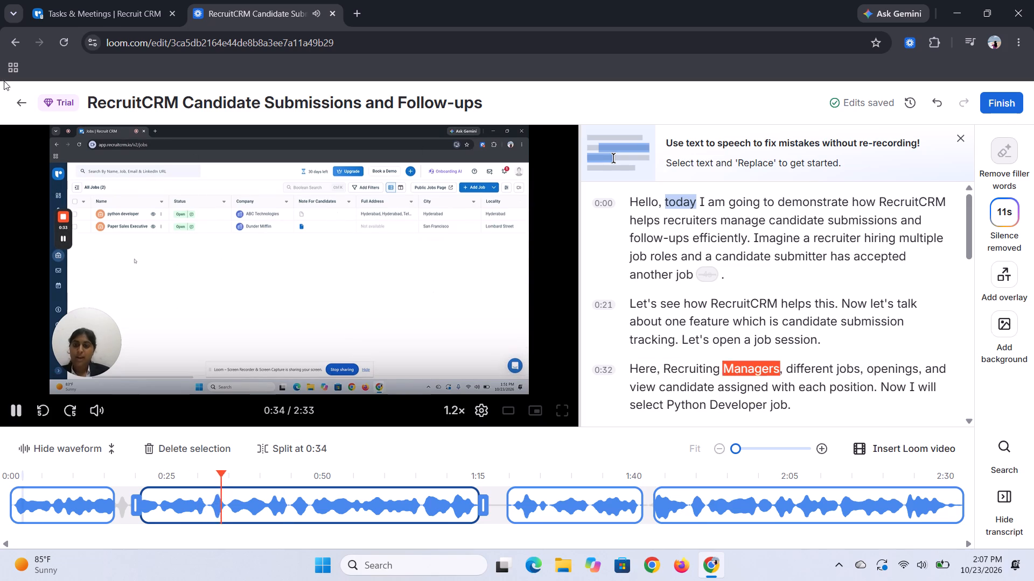
# Go back to the video's share page, play the opening seconds of the recording and pause it.
pyautogui.click(19, 107)
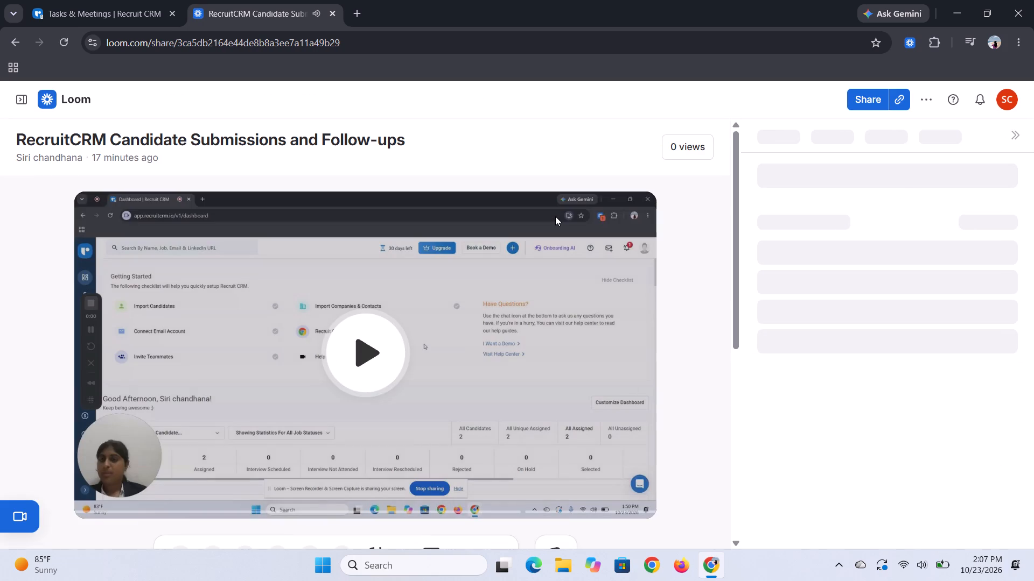
pyautogui.scroll(-2, 356, 414)
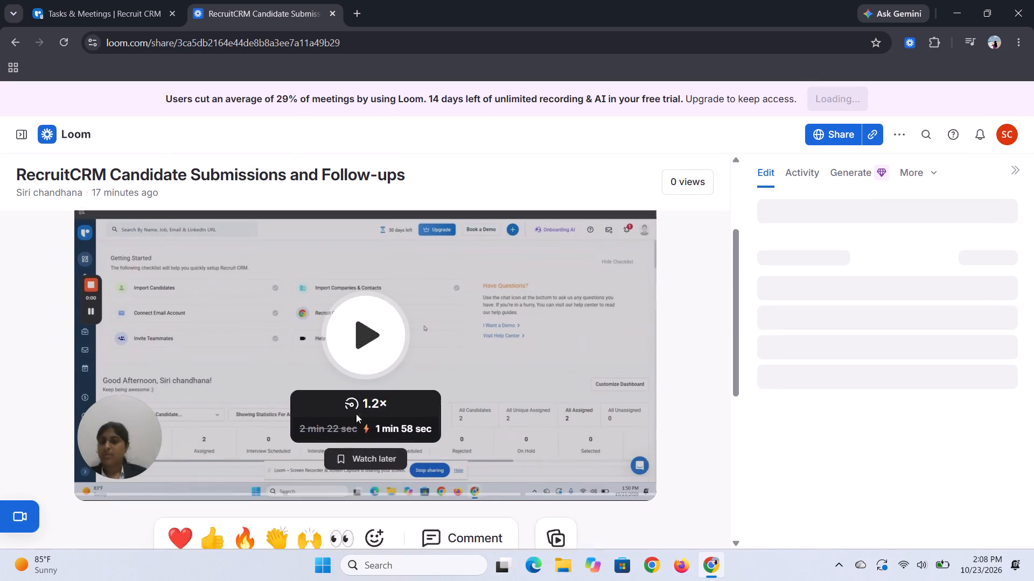
pyautogui.scroll(-2, 356, 414)
pyautogui.scroll(1, 356, 414)
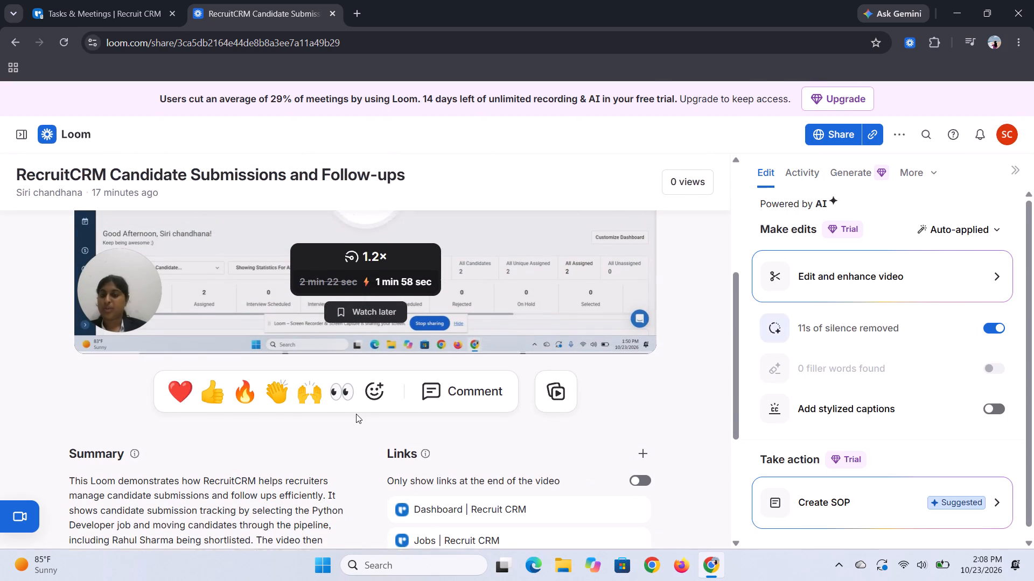
pyautogui.scroll(3, 356, 414)
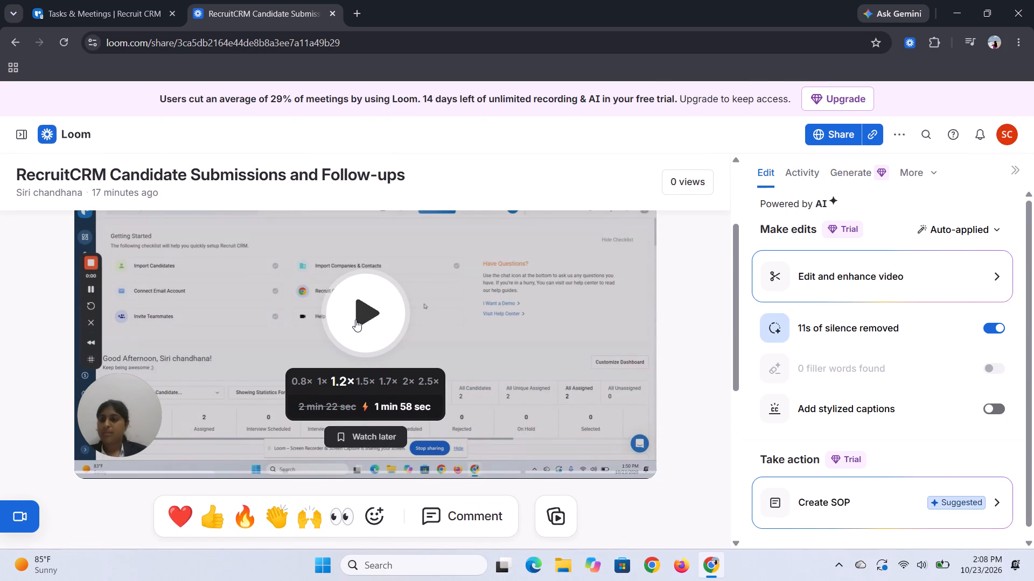
pyautogui.click(355, 320)
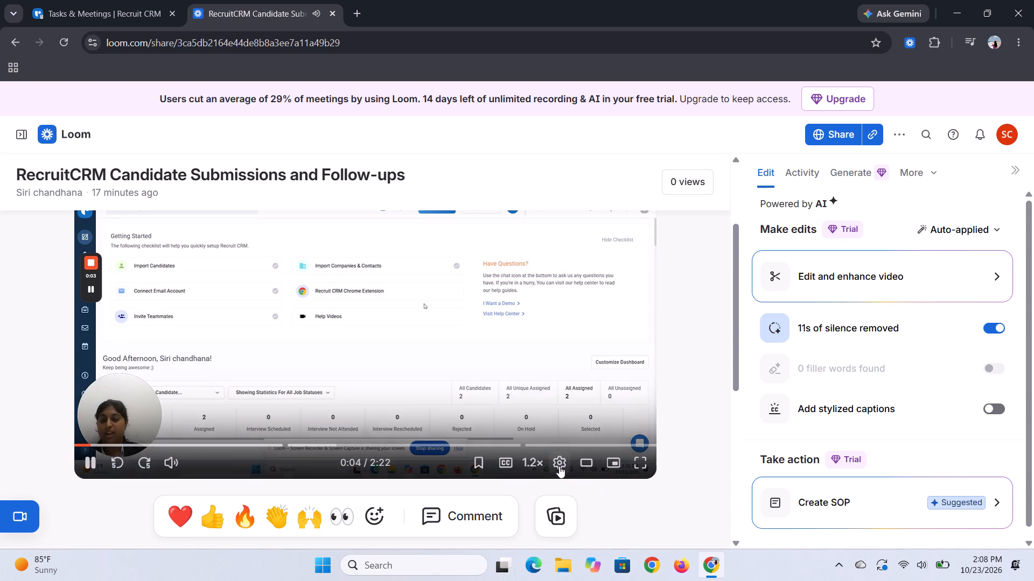
pyautogui.click(432, 266)
# Copy the share link of the RecruitCRM Candidate Submissions and Follow-ups video.
pyautogui.click(865, 133)
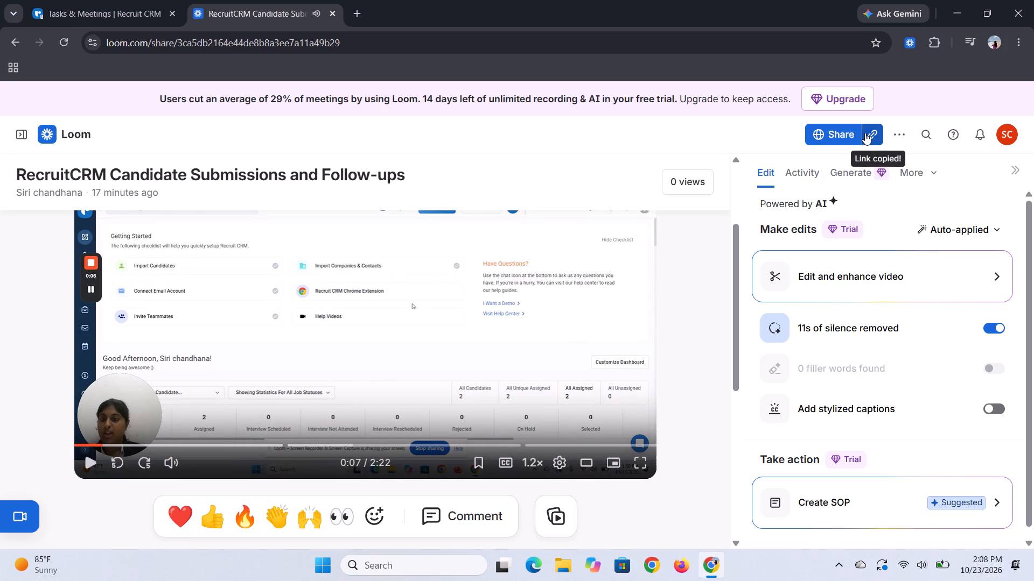
# Review the summary, links and chapters listed below the video.
pyautogui.scroll(-3, 656, 473)
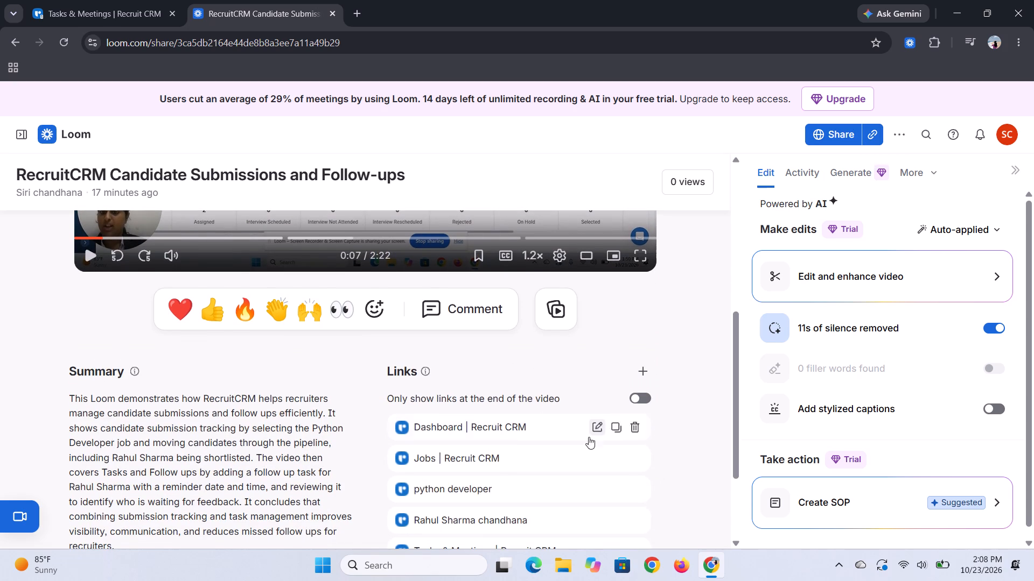
pyautogui.scroll(-2, 580, 512)
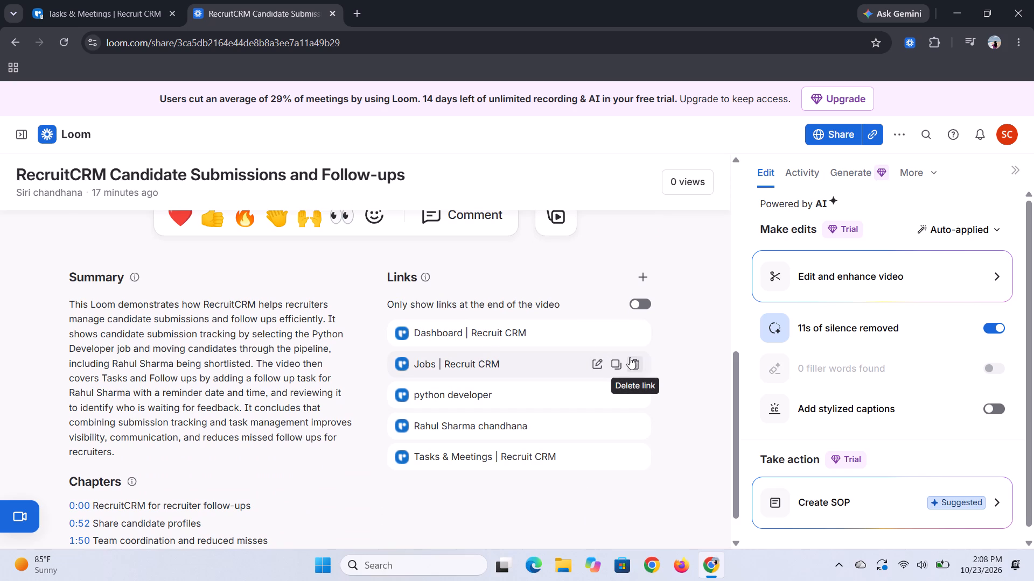
pyautogui.scroll(-1, 546, 479)
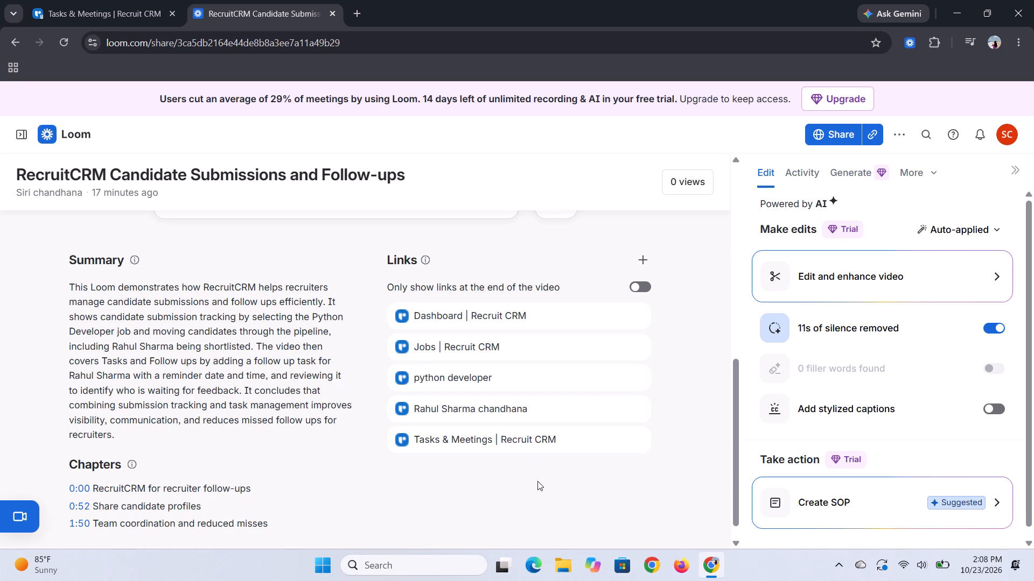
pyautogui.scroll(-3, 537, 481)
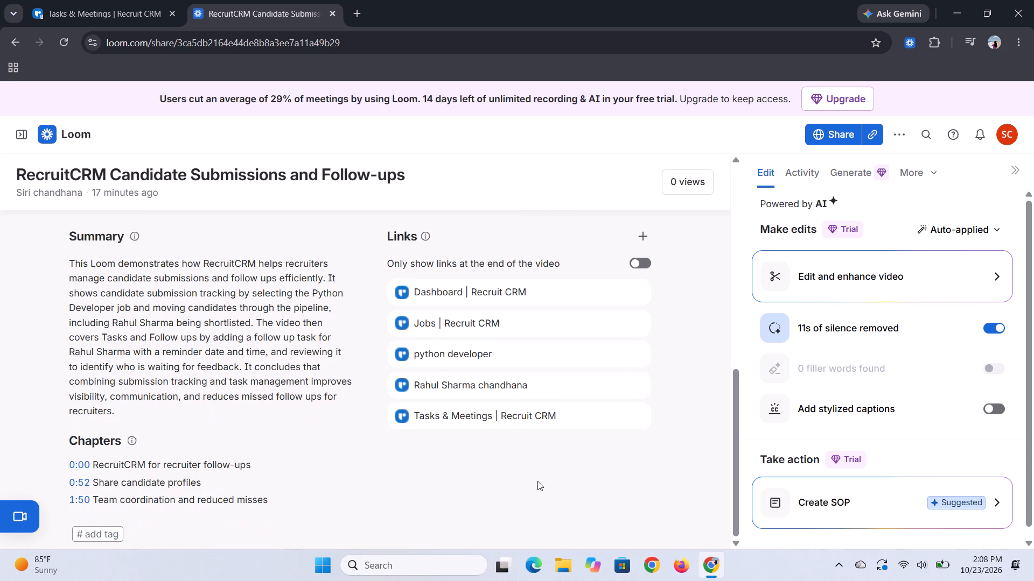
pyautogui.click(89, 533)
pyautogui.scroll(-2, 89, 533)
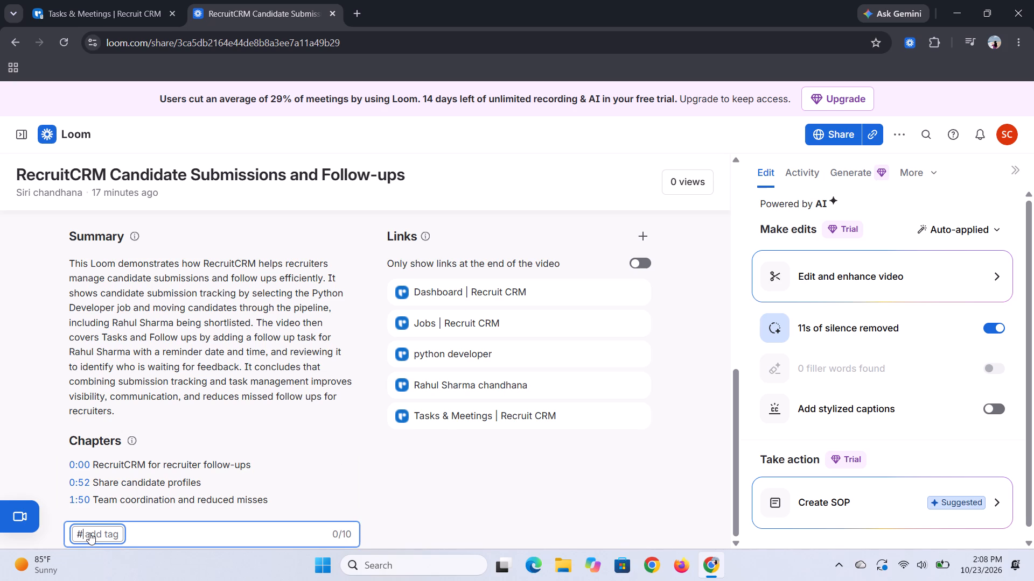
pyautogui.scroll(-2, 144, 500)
# Open the copied share link in a new Chrome window under the profile with the letter S avatar.
pyautogui.click(656, 566)
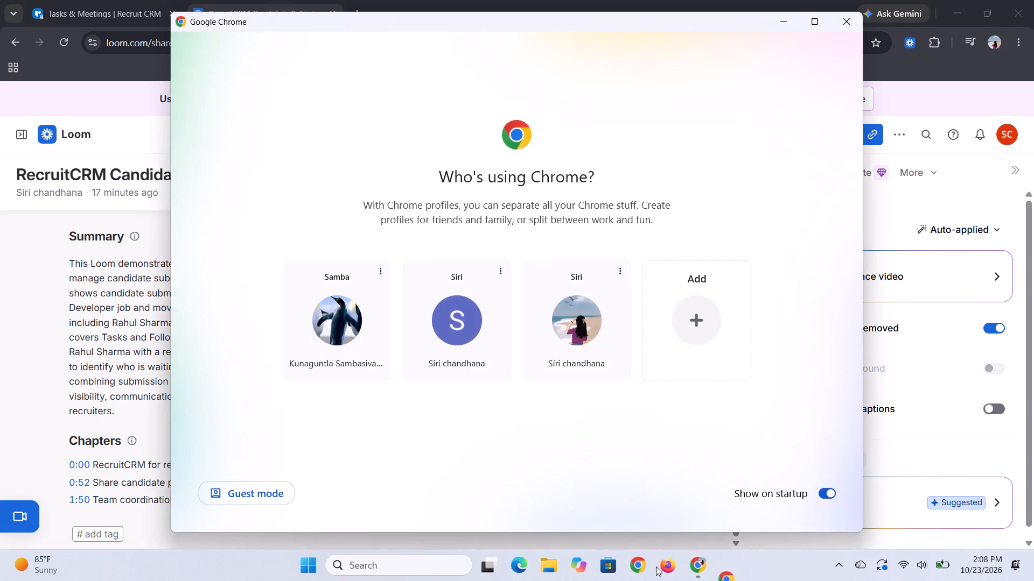
pyautogui.click(460, 341)
pyautogui.click(364, 48)
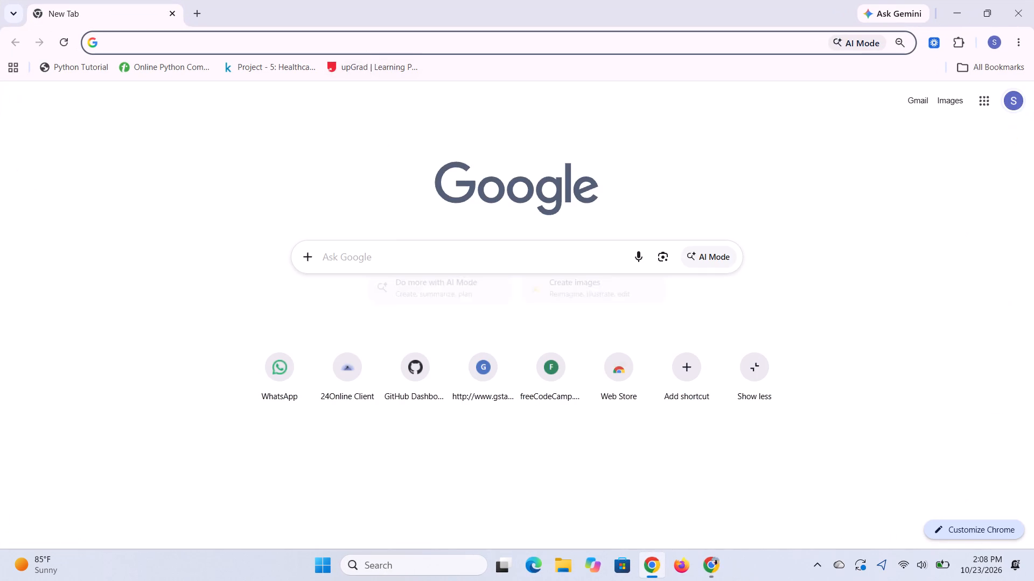
pyautogui.hotkey('ctrl', 'v')
pyautogui.press('Return')
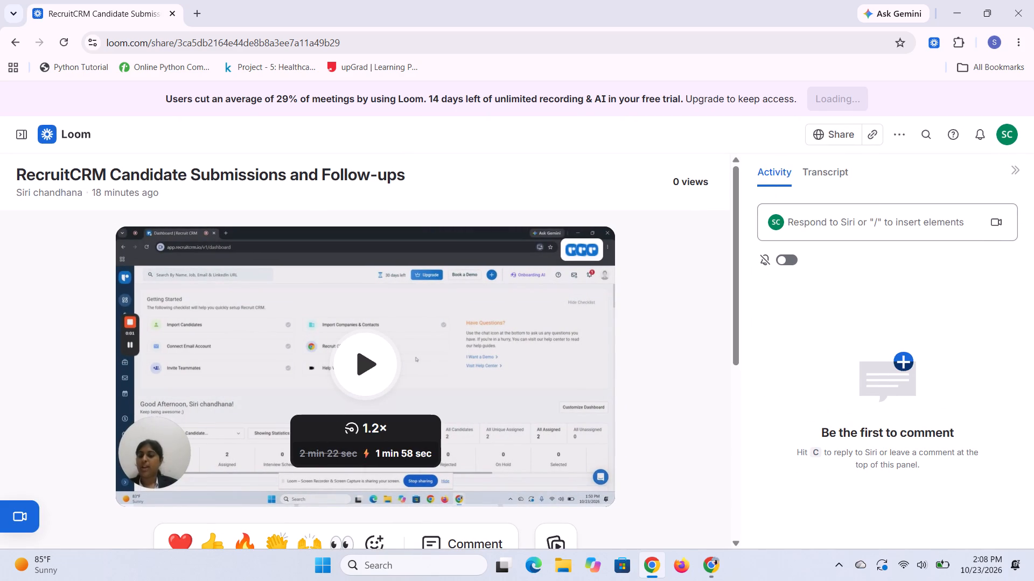
# Play the shared recording from the viewer's page, trying 1× playback speed and switching back to 1.2×.
pyautogui.scroll(1, 717, 303)
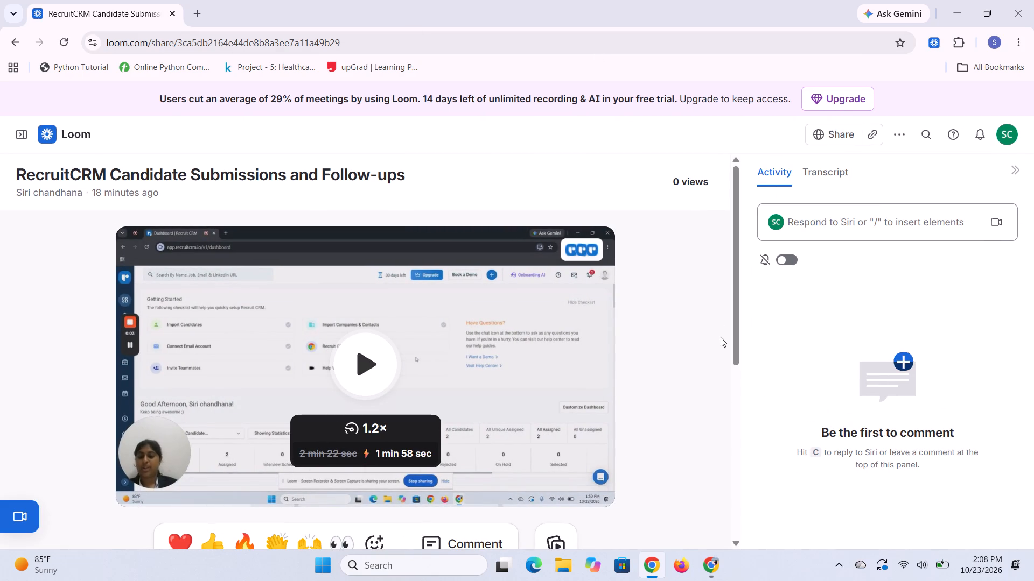
pyautogui.click(712, 406)
pyautogui.click(365, 391)
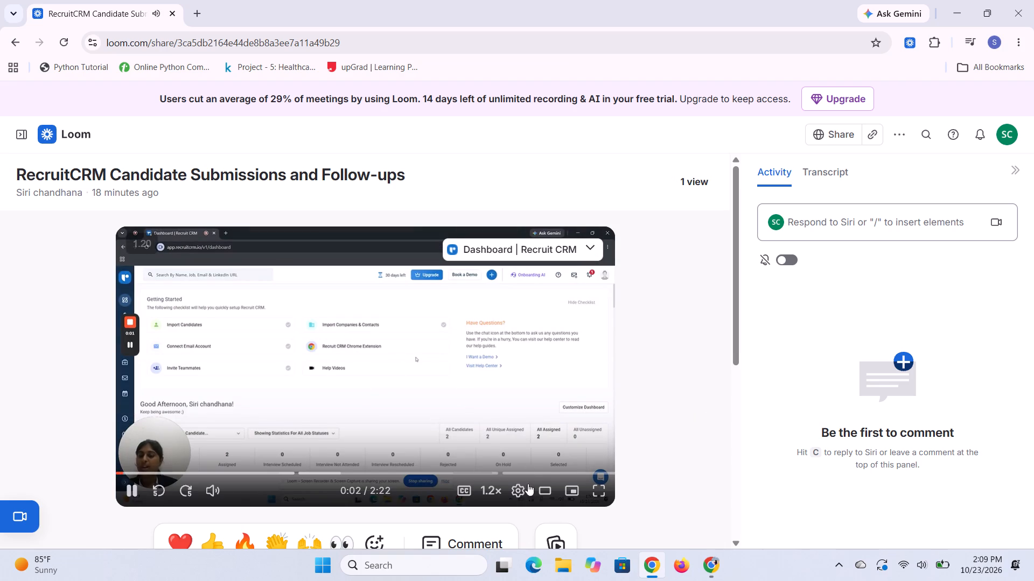
pyautogui.click(495, 490)
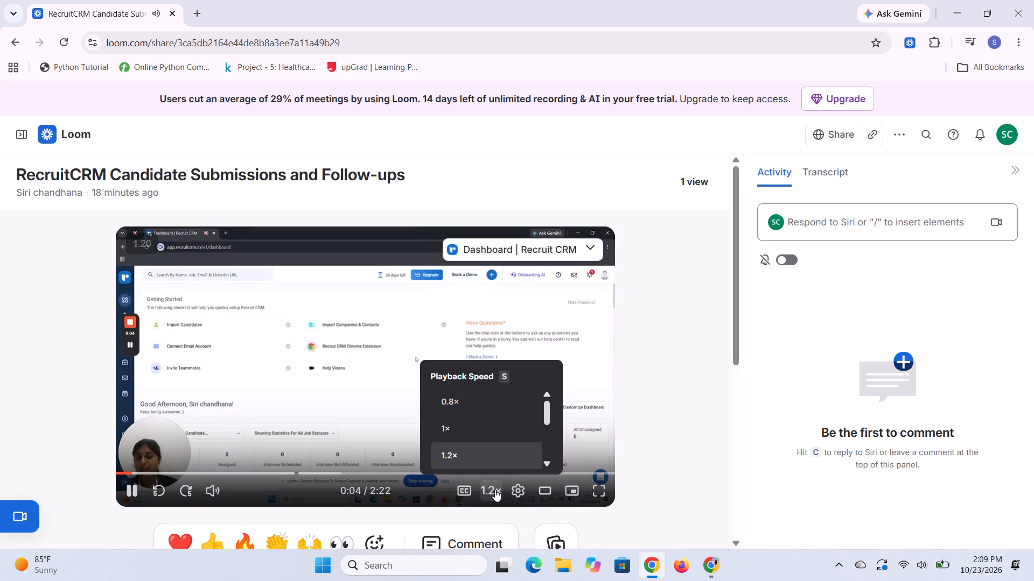
pyautogui.click(496, 433)
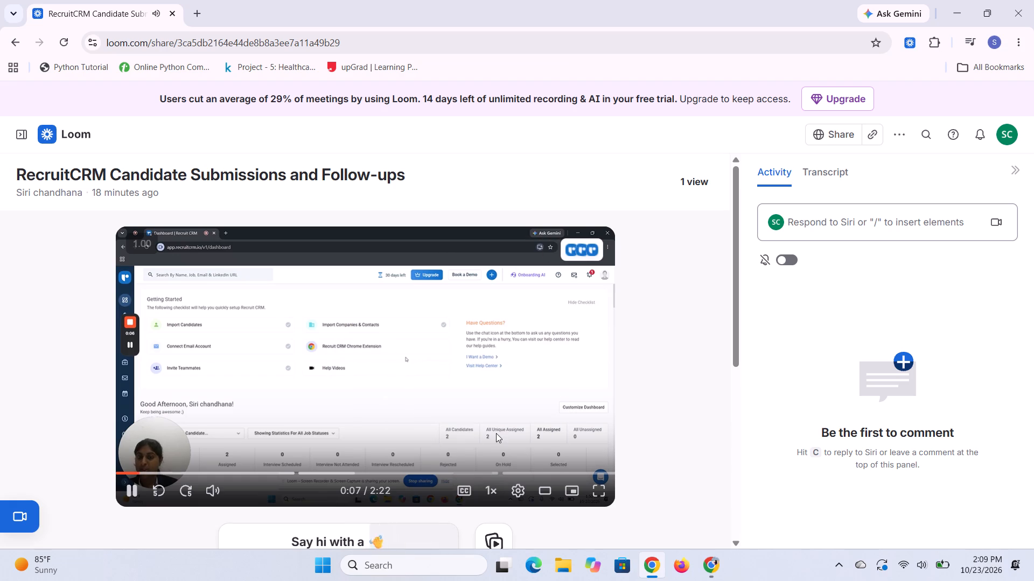
pyautogui.click(492, 493)
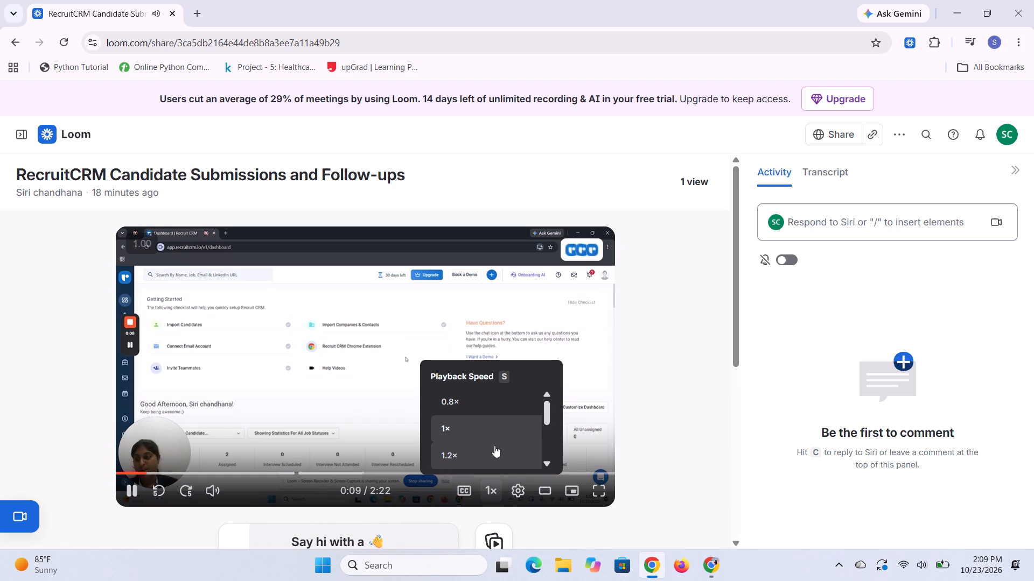
pyautogui.click(494, 445)
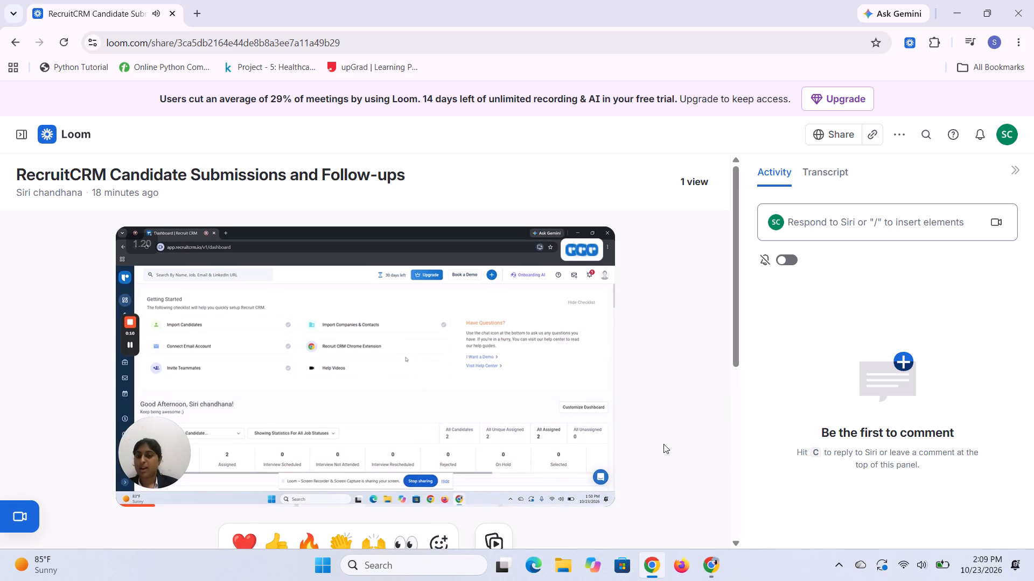
# Check the summary, links and chapters below the video as a viewer sees them.
pyautogui.scroll(-7, 678, 445)
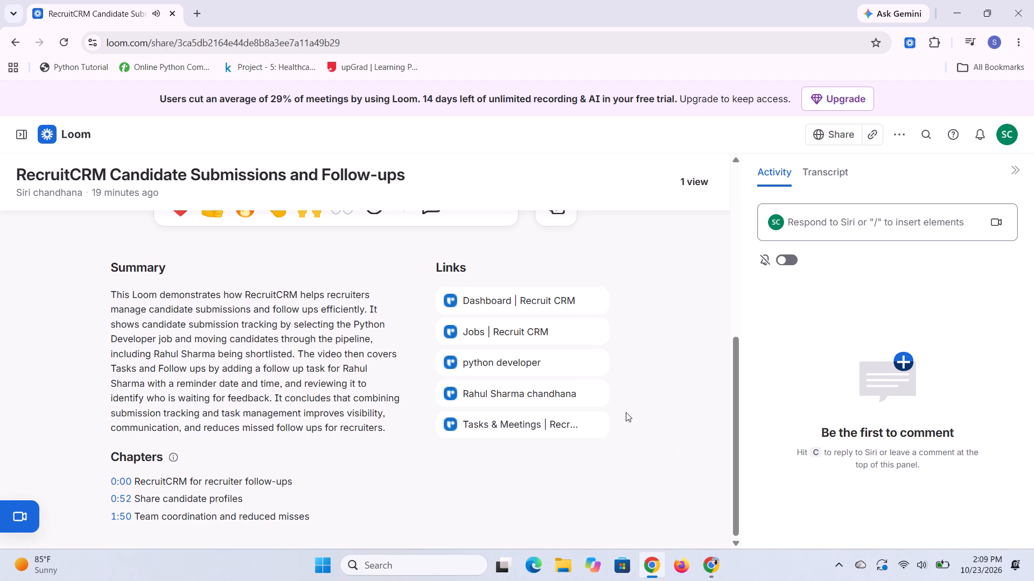
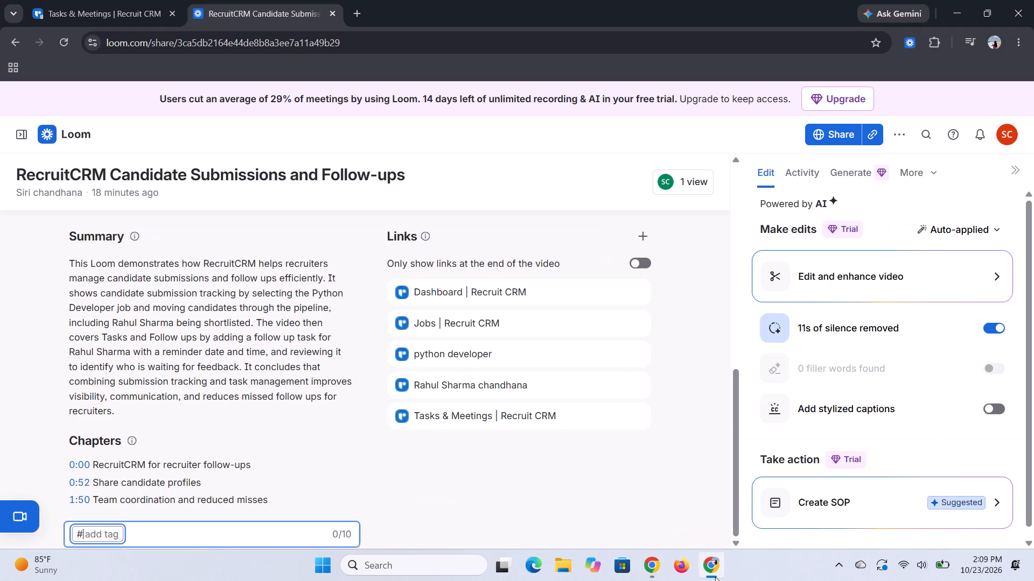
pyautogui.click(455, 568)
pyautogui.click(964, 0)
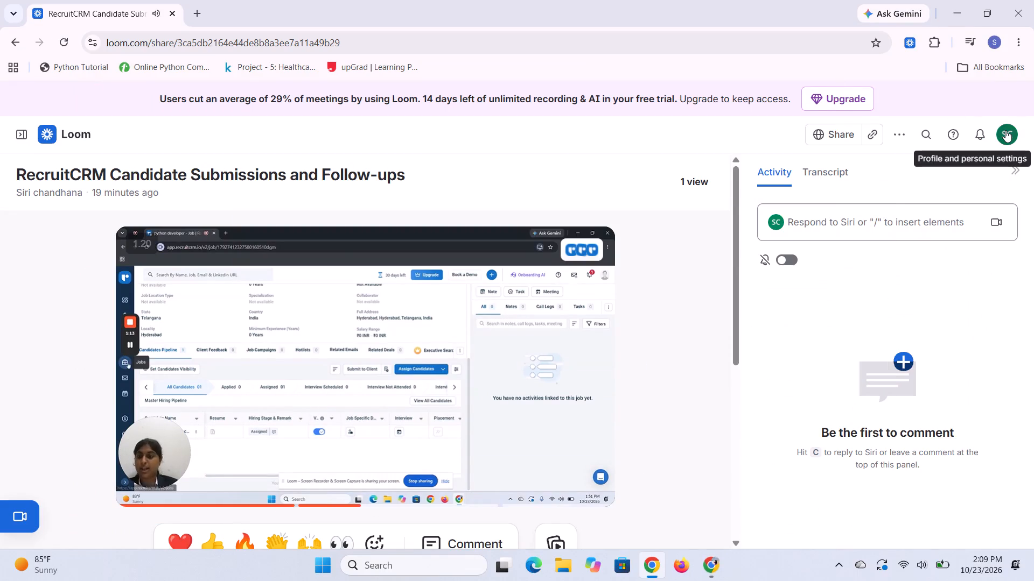
# Open a new browser tab in the window where the shared recording is playing.
pyautogui.click(196, 16)
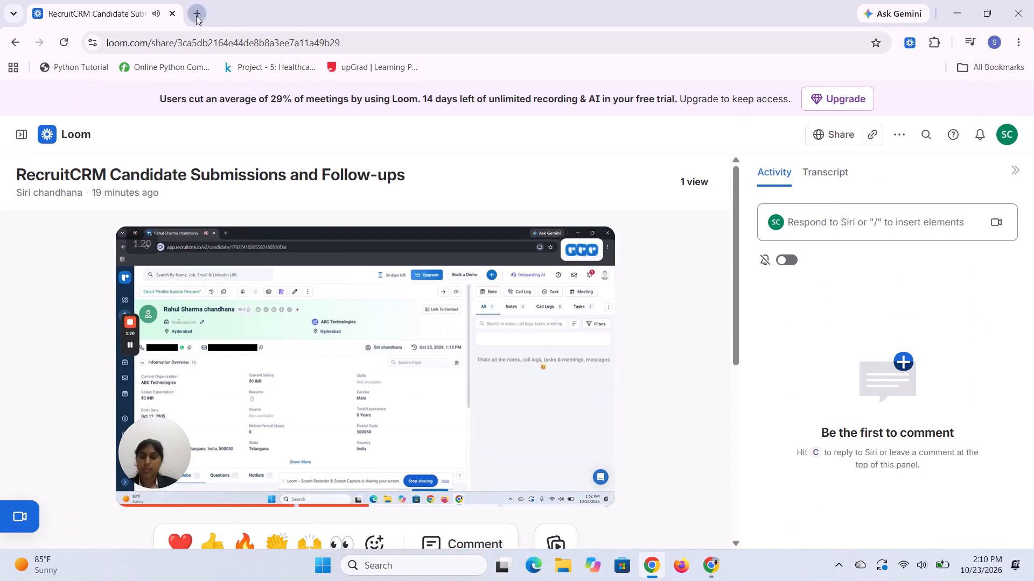
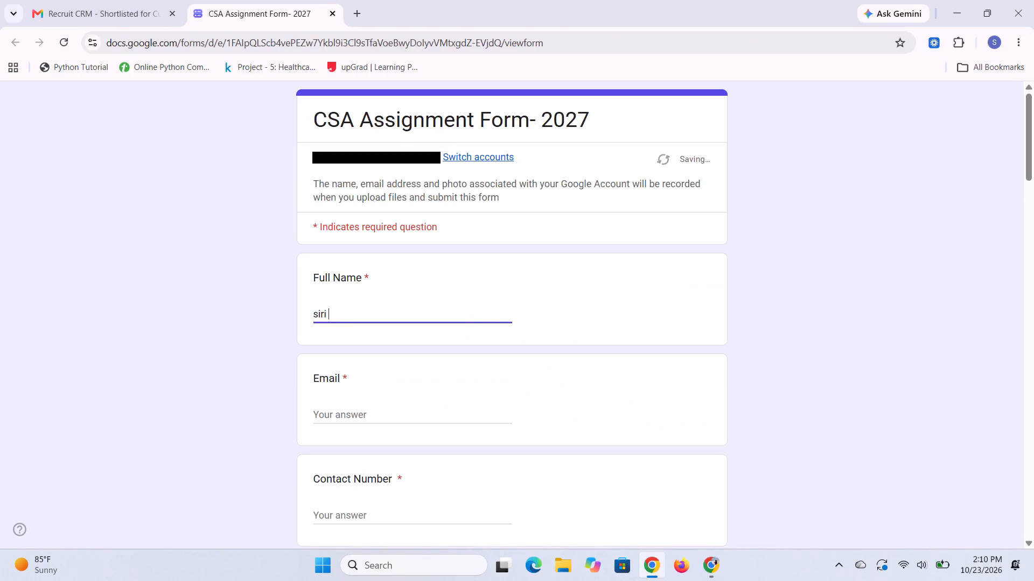
# Complete the Full Name answer in the CSA Assignment Form- 2027 with the respondent's name, capitalising its first letter.
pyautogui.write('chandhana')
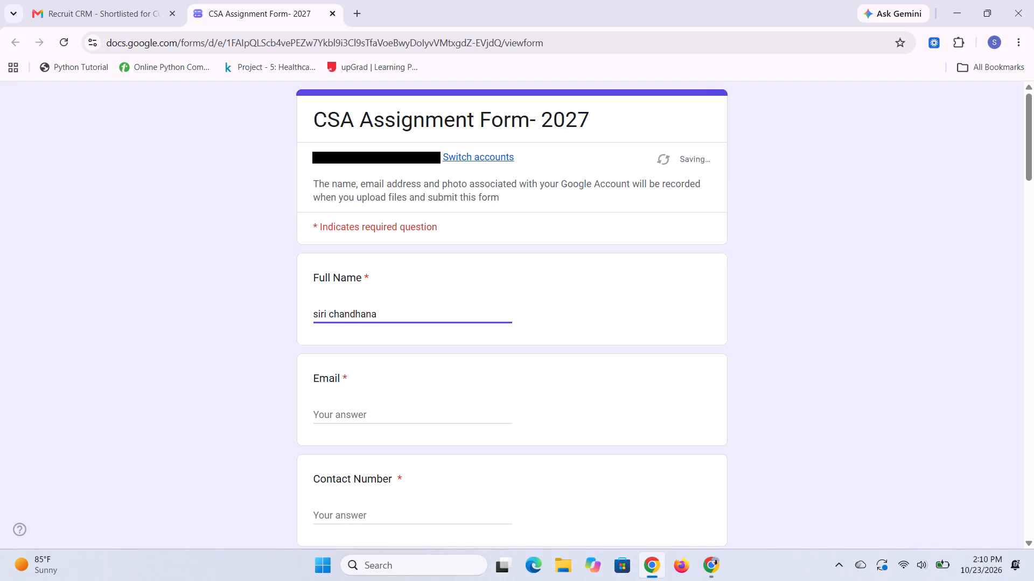
pyautogui.click(317, 313)
pyautogui.press('BackSpace')
pyautogui.hotkey('shift', 's')
# Fill in the form's Email answer with the respondent's saved email address from the autofill suggestion.
pyautogui.click(343, 410)
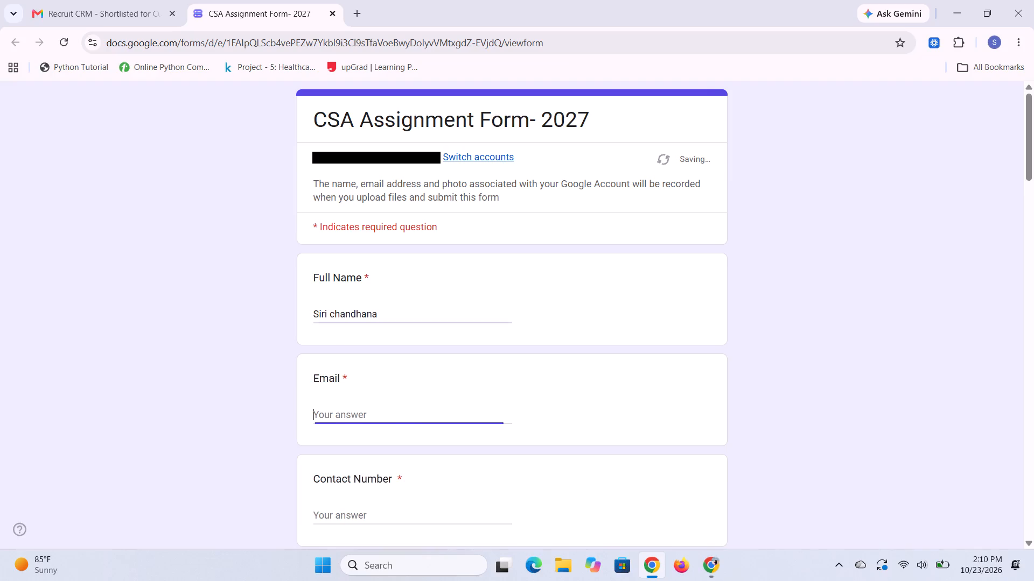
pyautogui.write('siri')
pyautogui.click(424, 450)
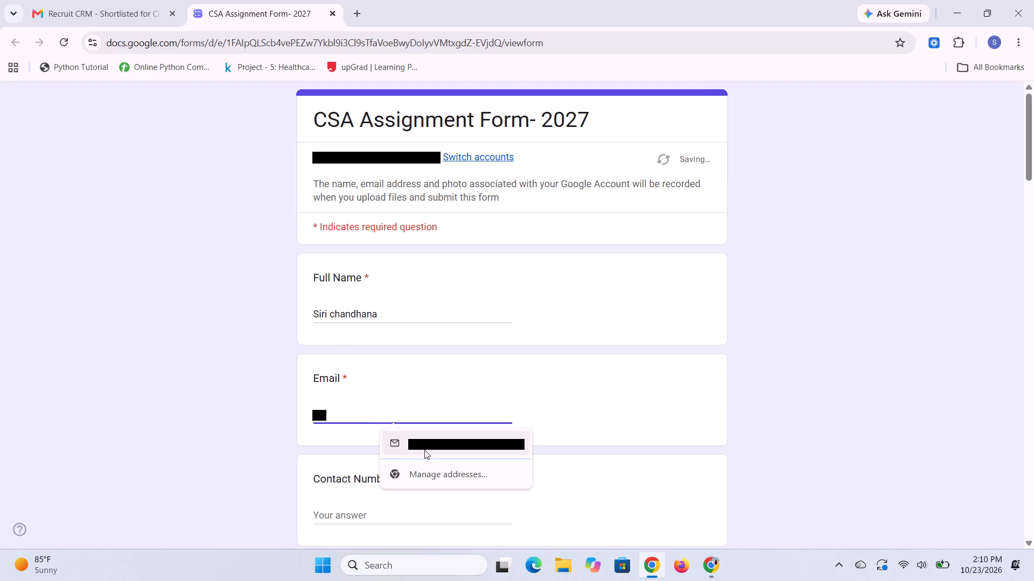
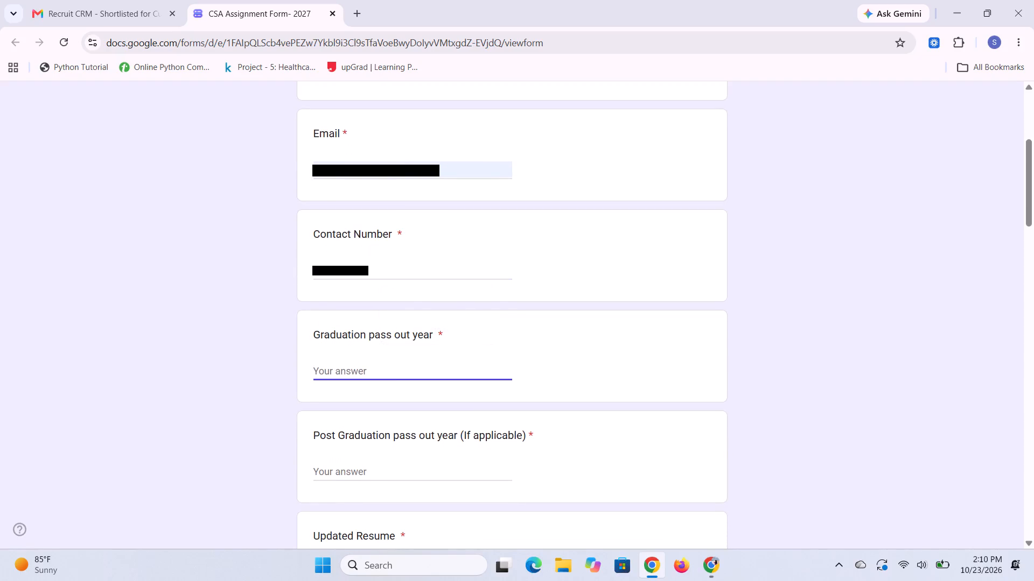
# Answer the form's Graduation pass out year with 2027 and its Post Graduation pass out year with na.
pyautogui.write('2027')
pyautogui.scroll(-2, 355, 374)
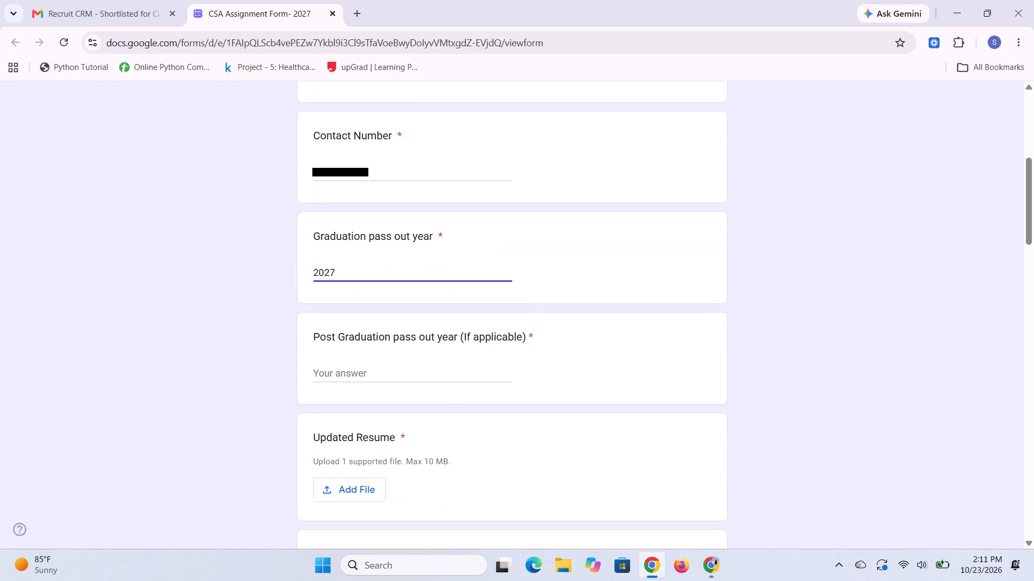
pyautogui.click(382, 367)
pyautogui.write('na')
pyautogui.scroll(-2, 382, 367)
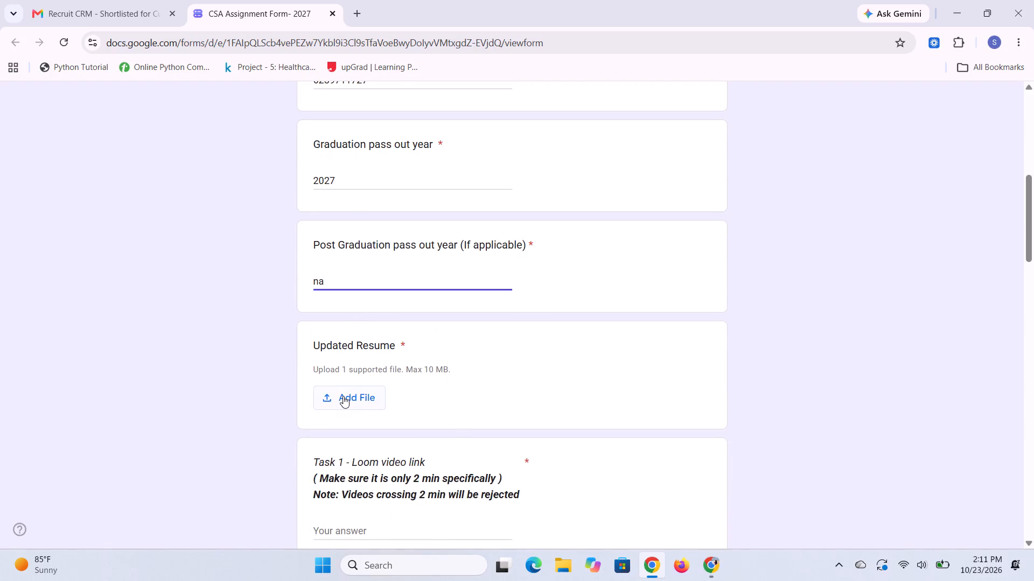
pyautogui.scroll(-4, 343, 396)
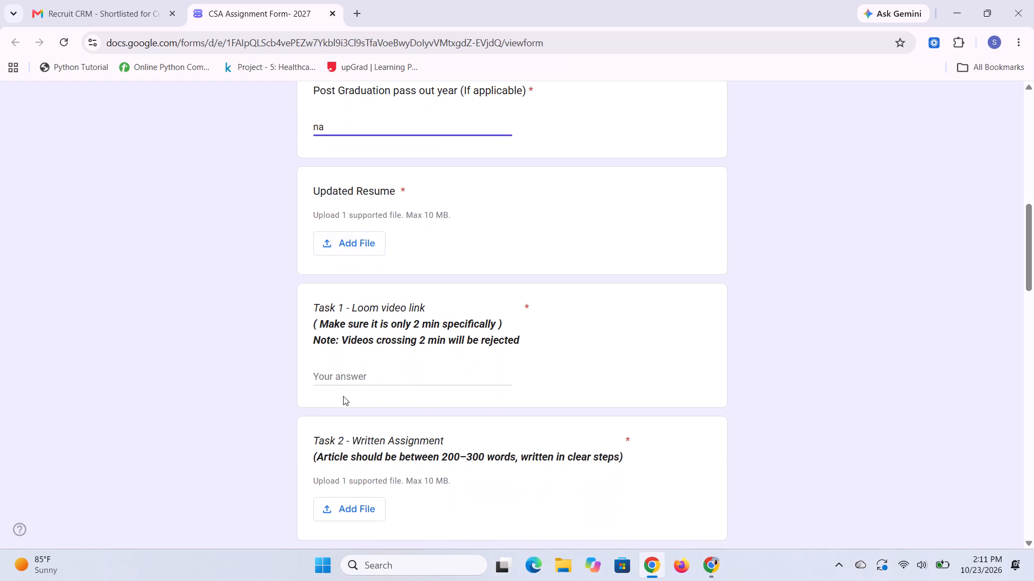
pyautogui.scroll(-1, 343, 396)
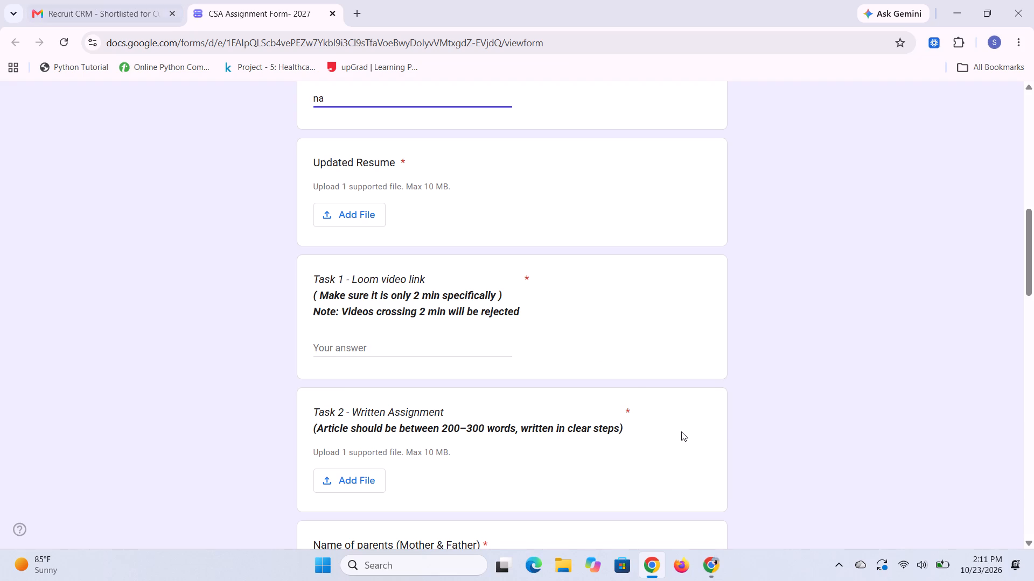
pyautogui.click(719, 580)
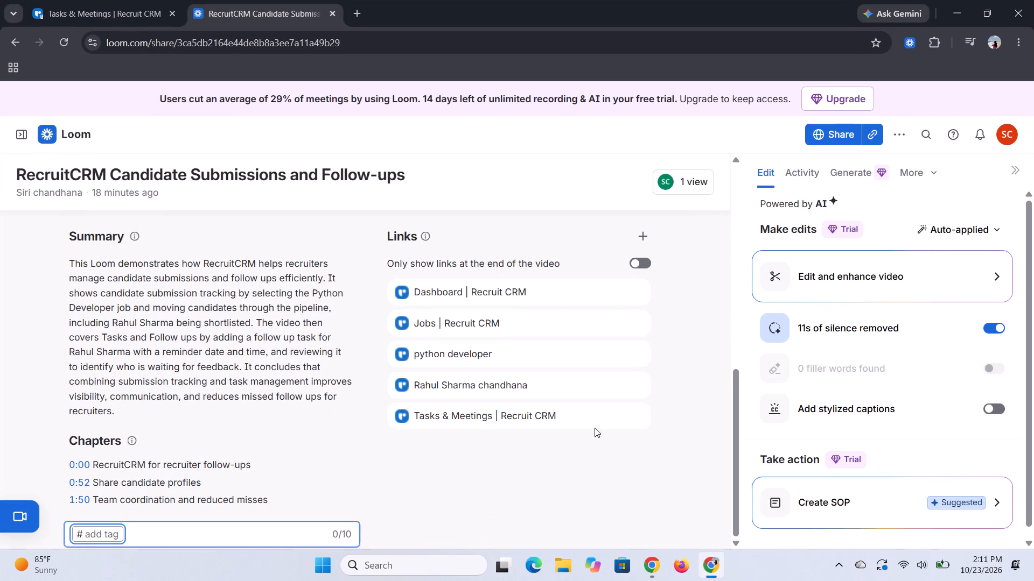
pyautogui.scroll(3, 454, 454)
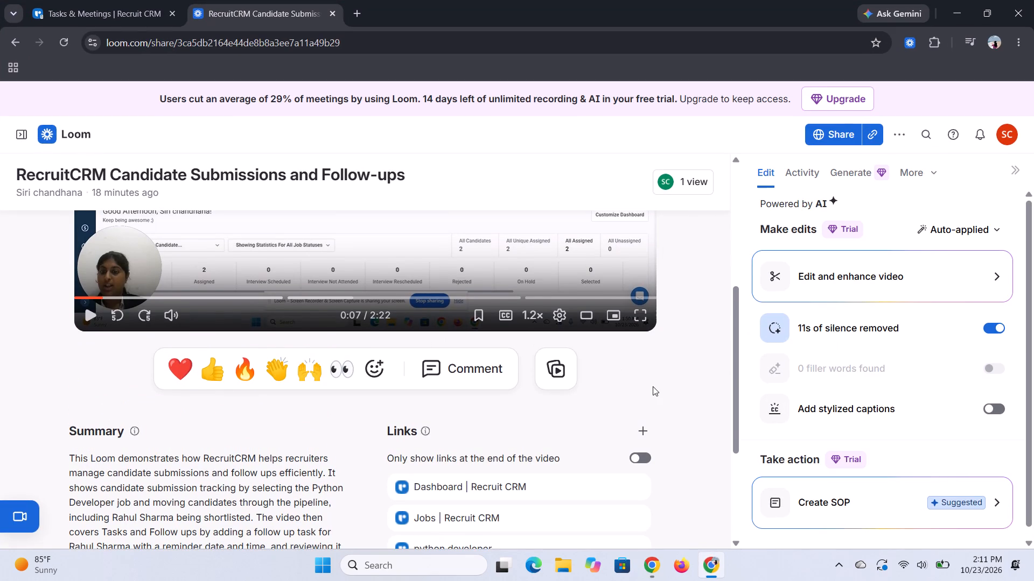
pyautogui.scroll(4, 653, 386)
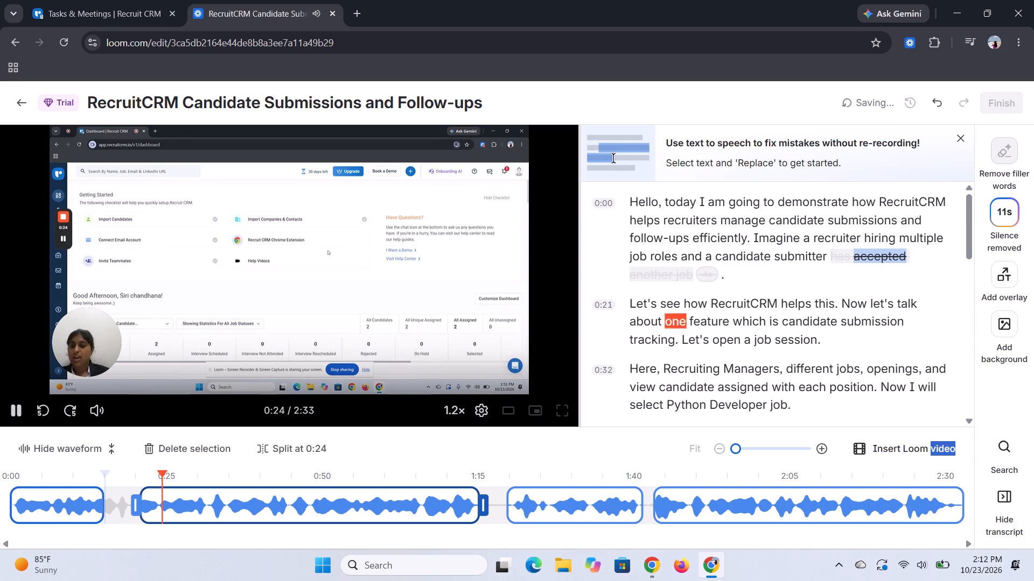
pyautogui.click(78, 504)
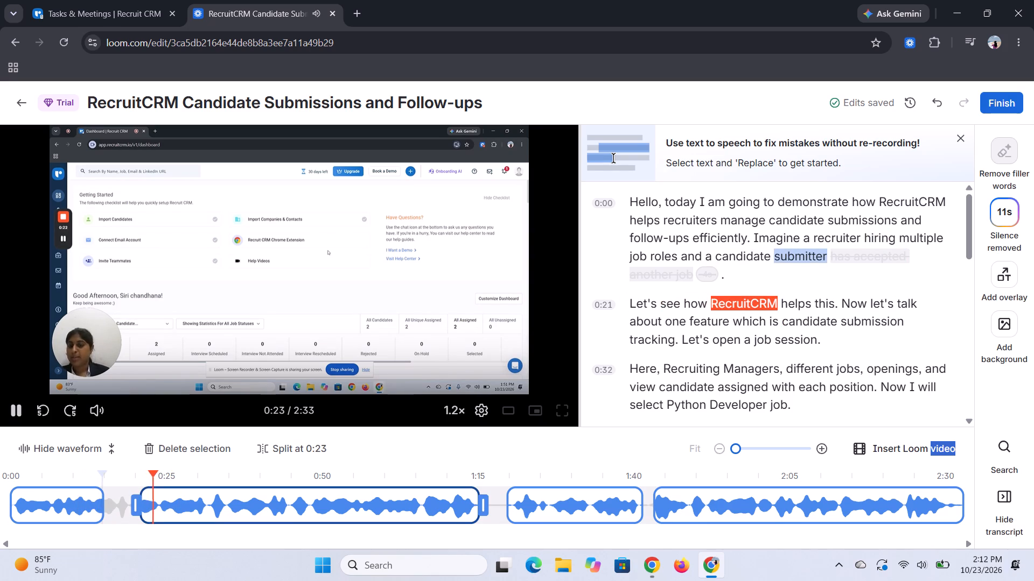
pyautogui.click(96, 508)
pyautogui.click(108, 508)
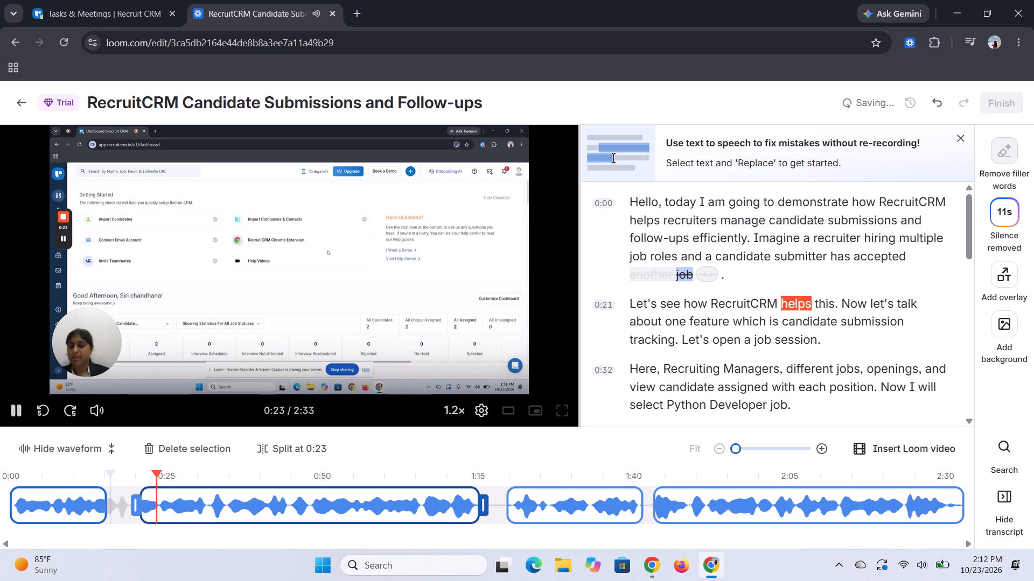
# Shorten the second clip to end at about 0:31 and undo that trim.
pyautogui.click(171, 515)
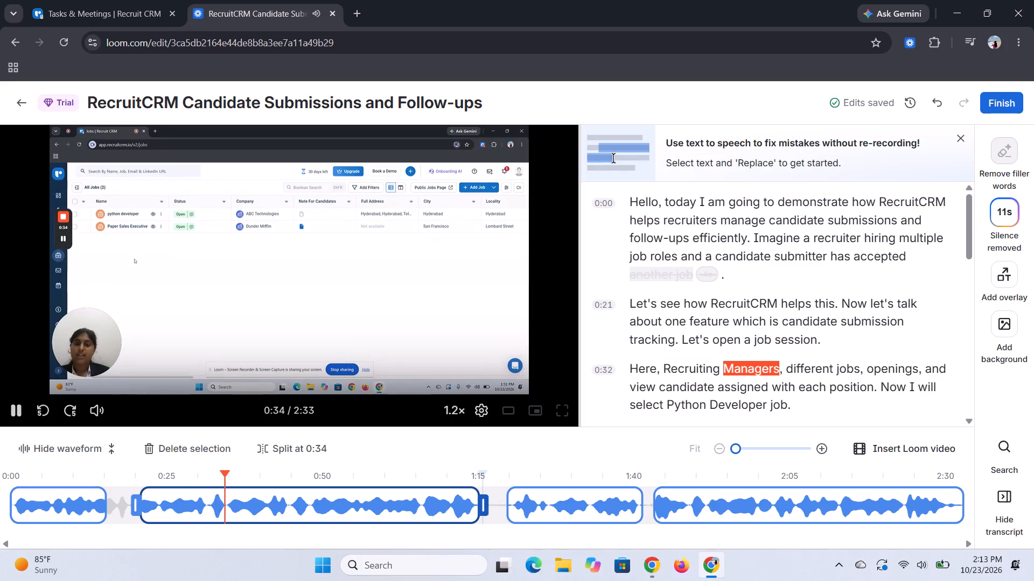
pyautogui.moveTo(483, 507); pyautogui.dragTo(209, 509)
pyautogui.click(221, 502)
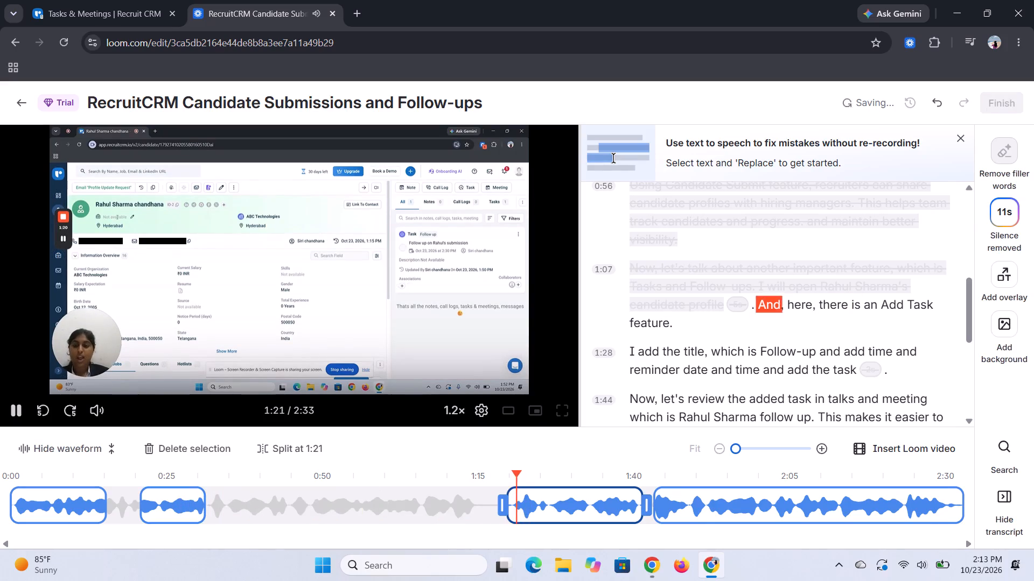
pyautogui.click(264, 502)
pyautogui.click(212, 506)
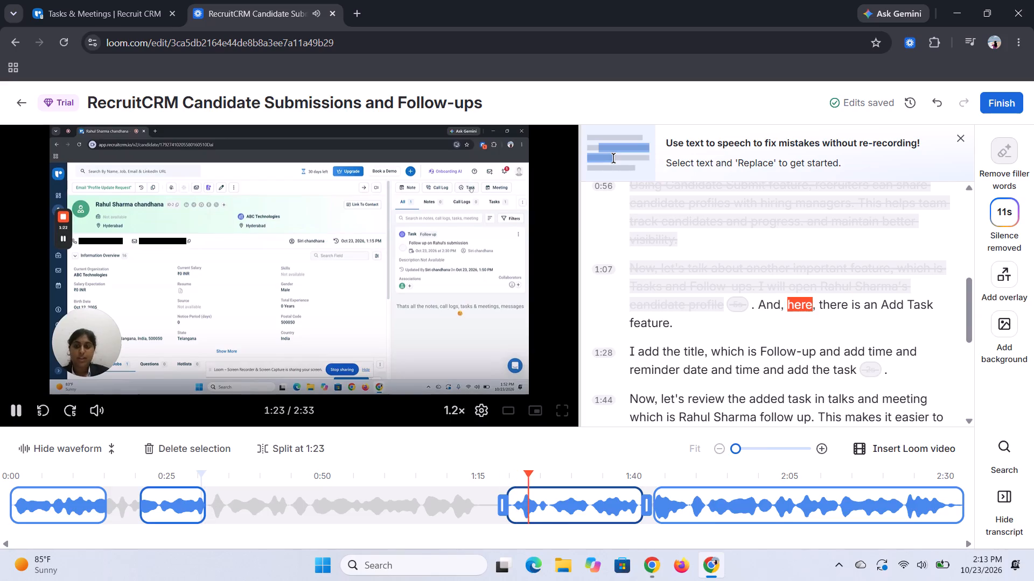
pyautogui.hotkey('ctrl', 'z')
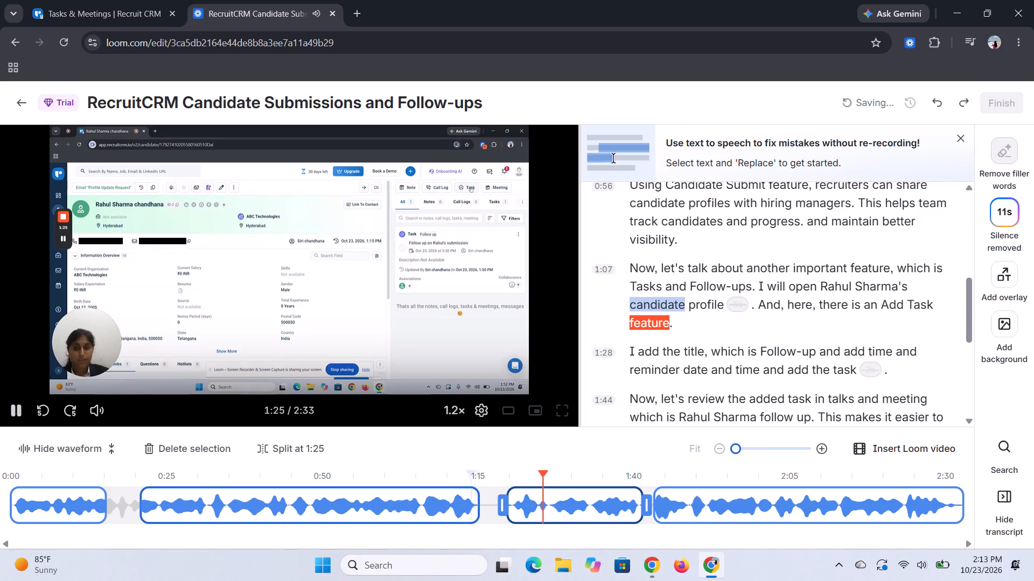
# Trim the end of the second clip to about 1:14, cutting the word "profile".
pyautogui.click(473, 506)
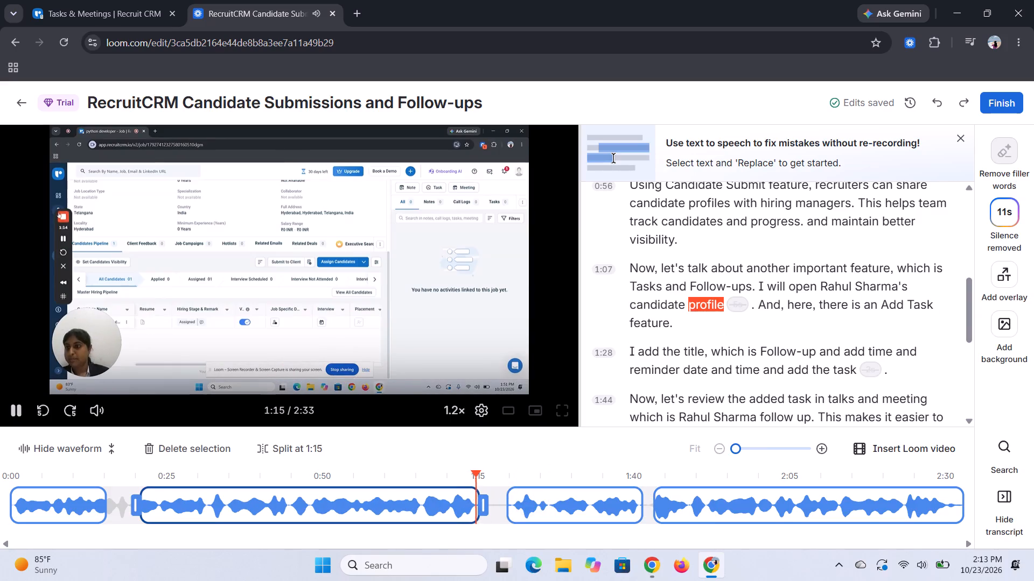
pyautogui.click(464, 511)
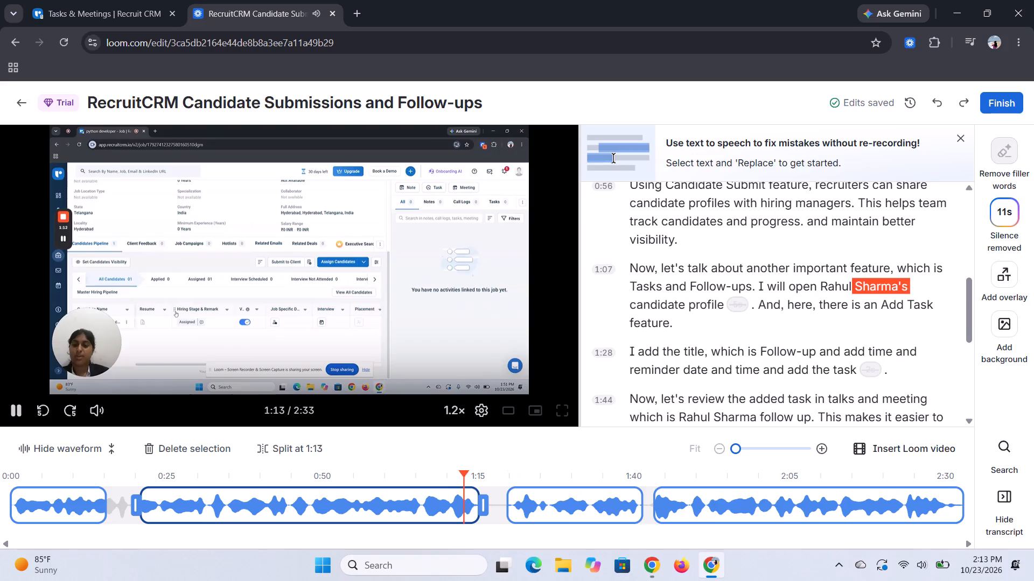
pyautogui.moveTo(484, 507); pyautogui.dragTo(476, 511)
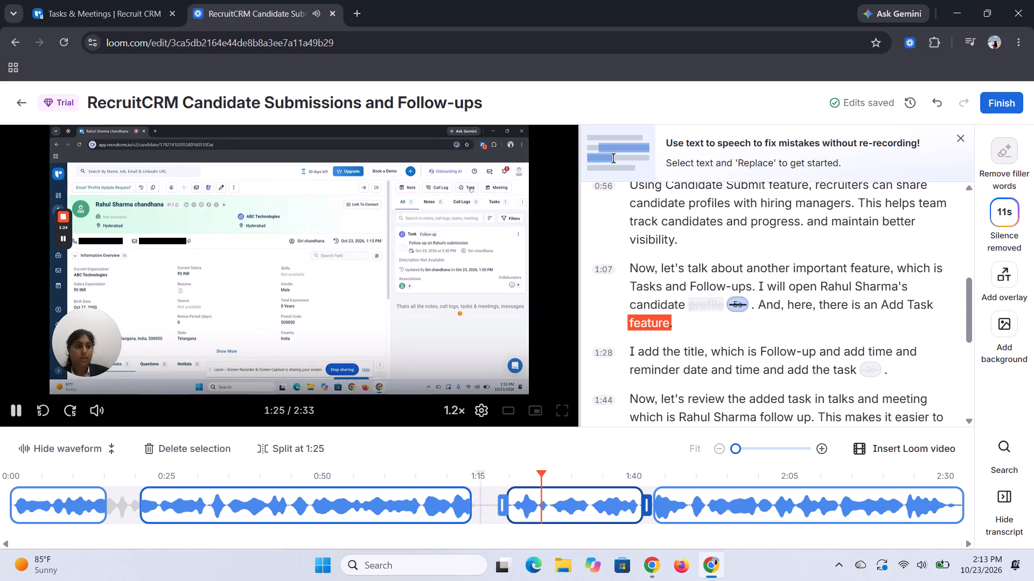
pyautogui.moveTo(506, 507); pyautogui.dragTo(519, 509)
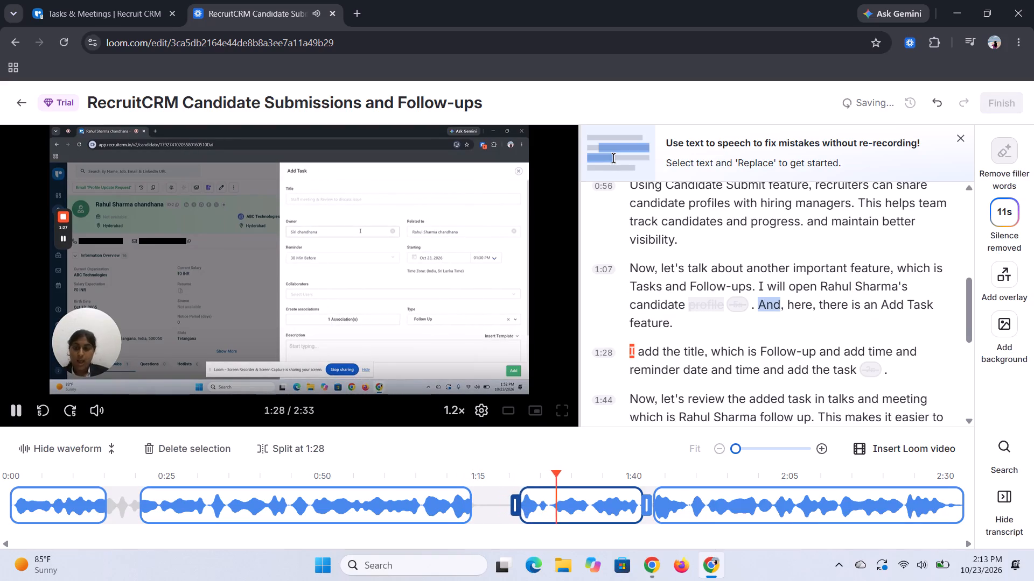
pyautogui.moveTo(519, 509); pyautogui.dragTo(512, 512)
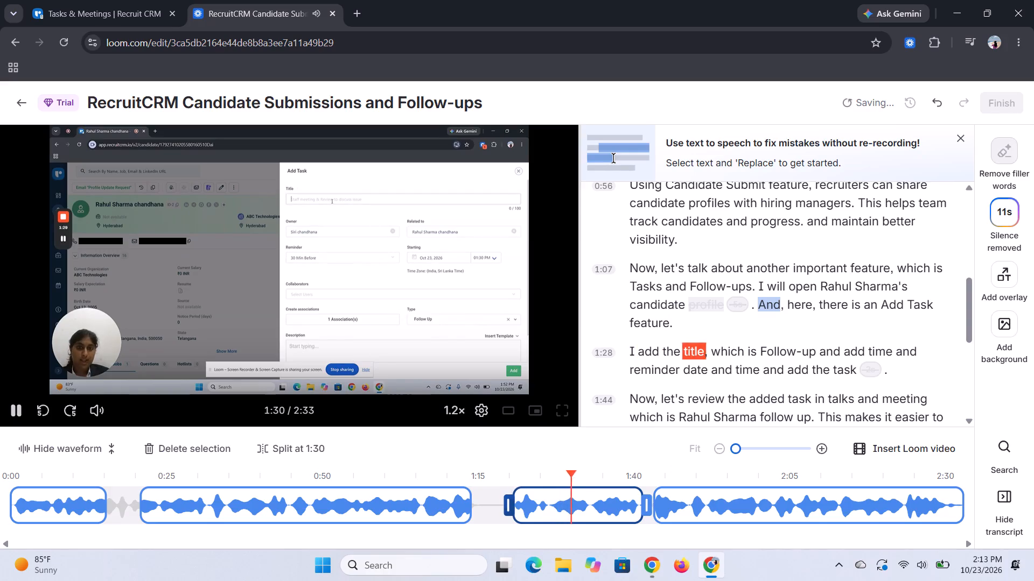
pyautogui.click(648, 501)
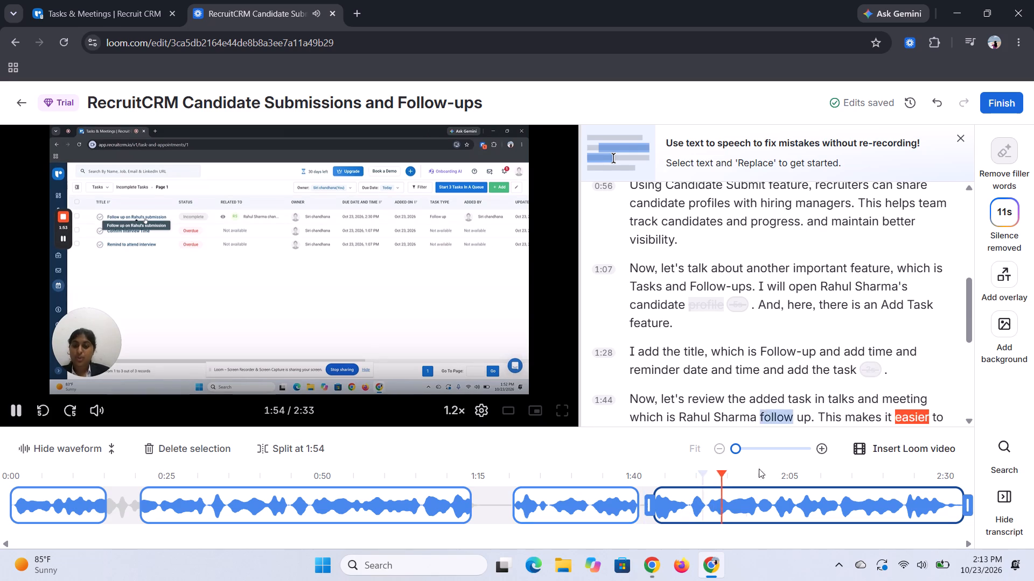
# Check the rest of the transcript and finish editing the recording.
pyautogui.scroll(-2, 863, 447)
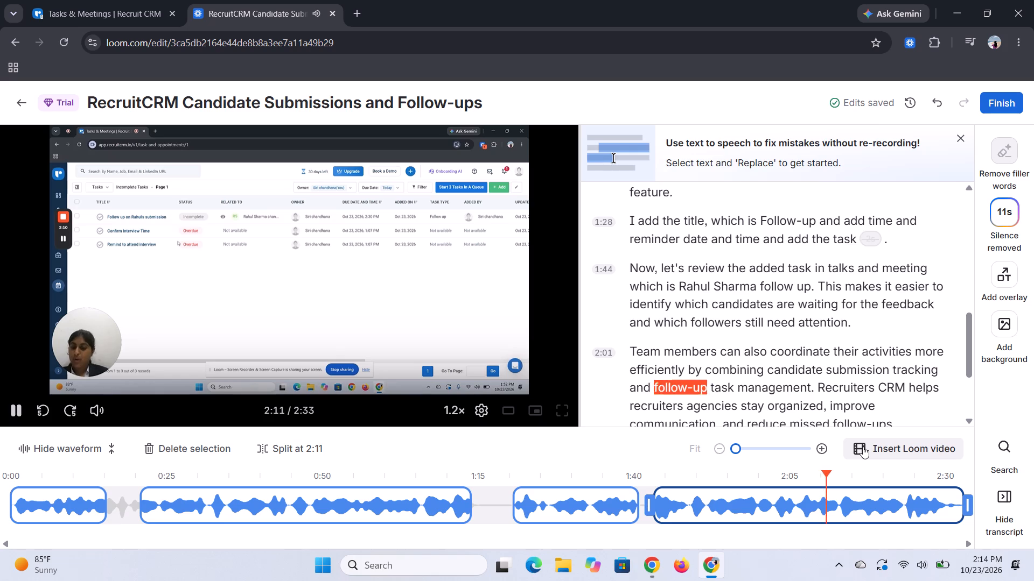
pyautogui.click(996, 108)
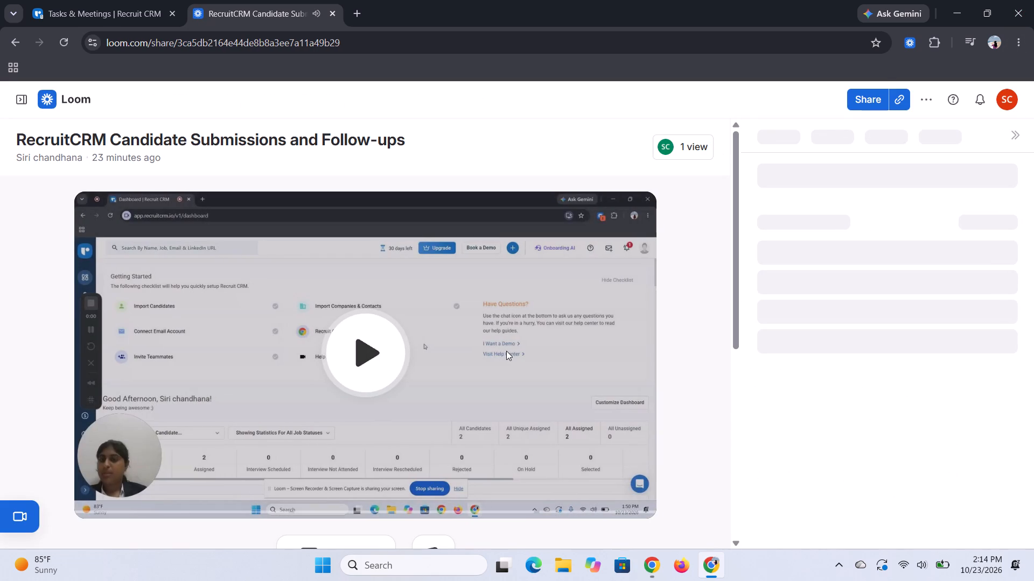
# Play back the edited recording on its share page to check the result.
pyautogui.scroll(-3, 394, 431)
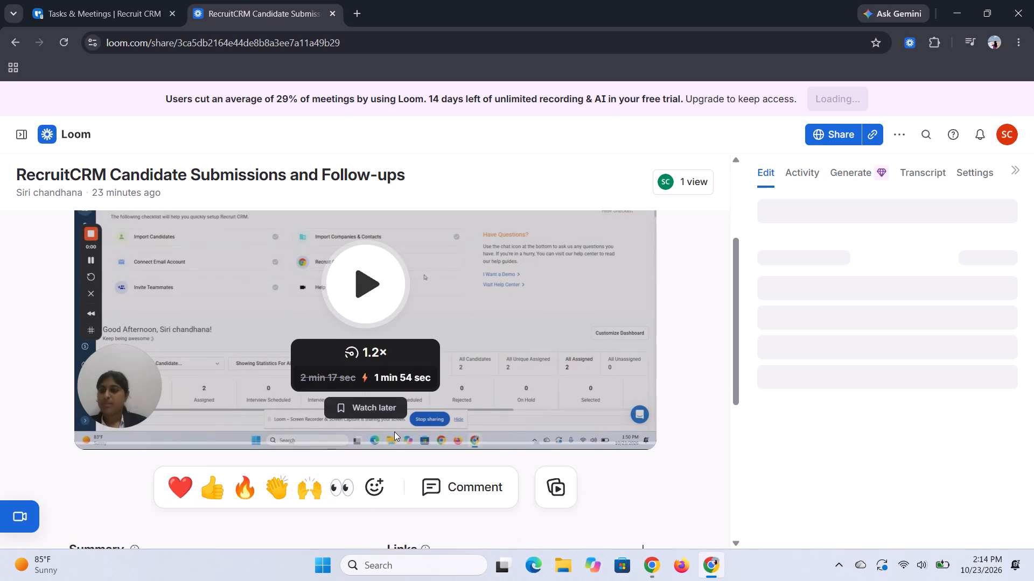
pyautogui.click(377, 280)
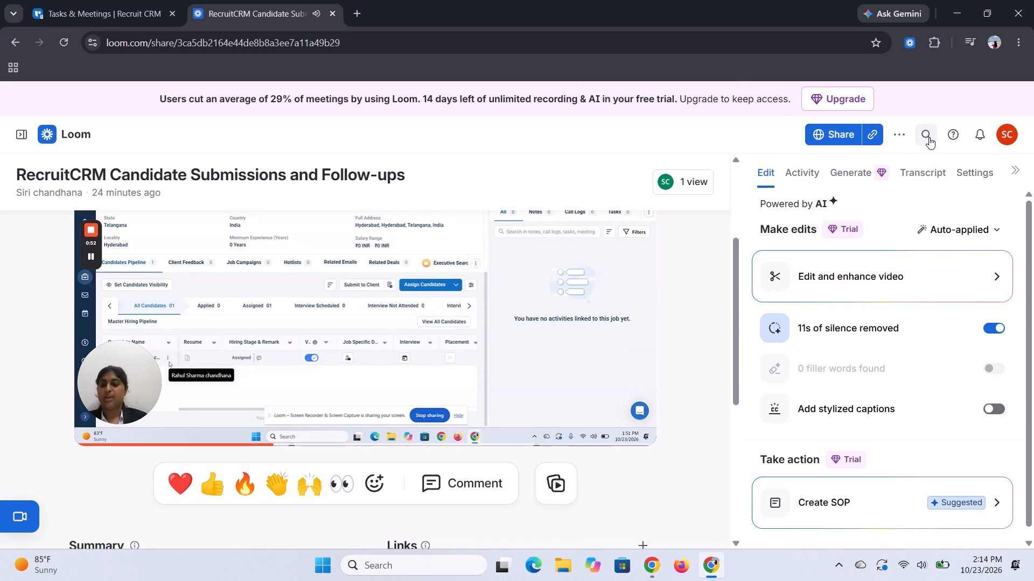
# Copy the edited recording's share link.
pyautogui.click(879, 132)
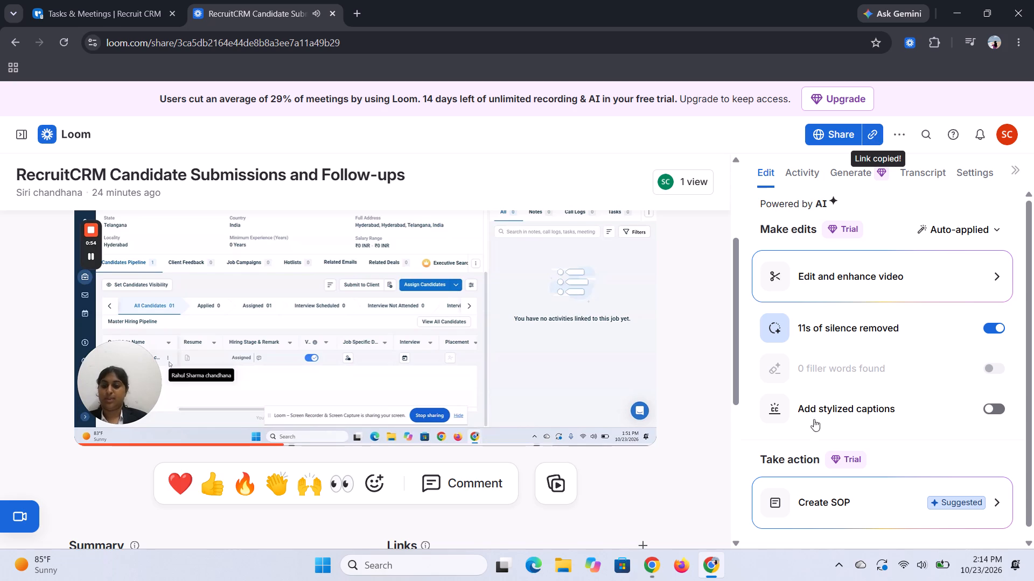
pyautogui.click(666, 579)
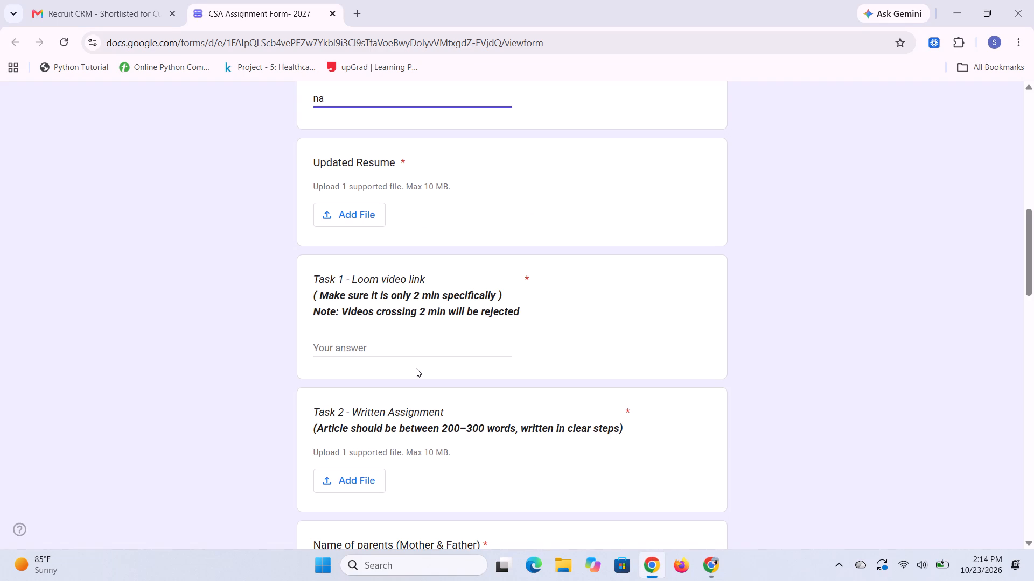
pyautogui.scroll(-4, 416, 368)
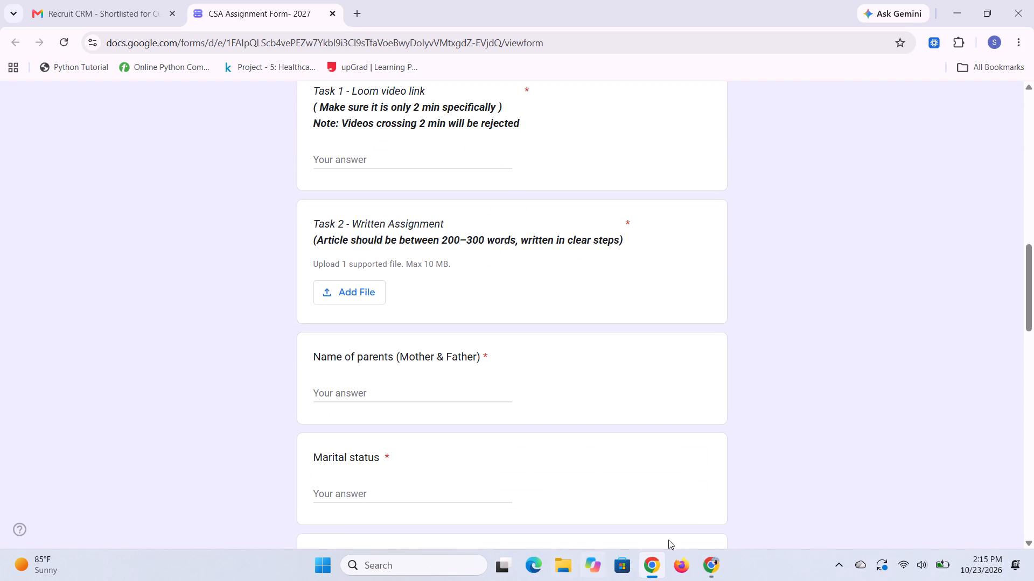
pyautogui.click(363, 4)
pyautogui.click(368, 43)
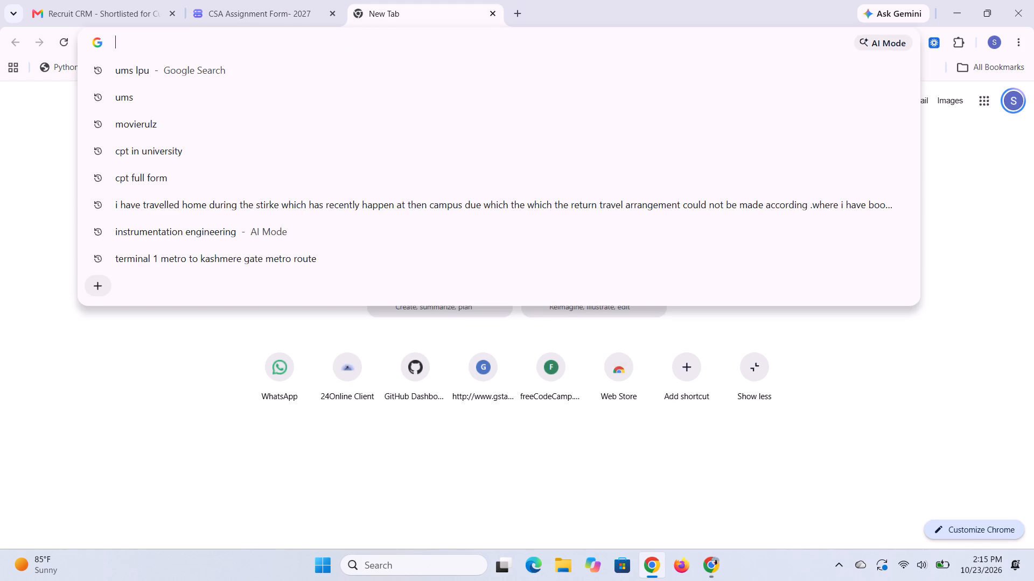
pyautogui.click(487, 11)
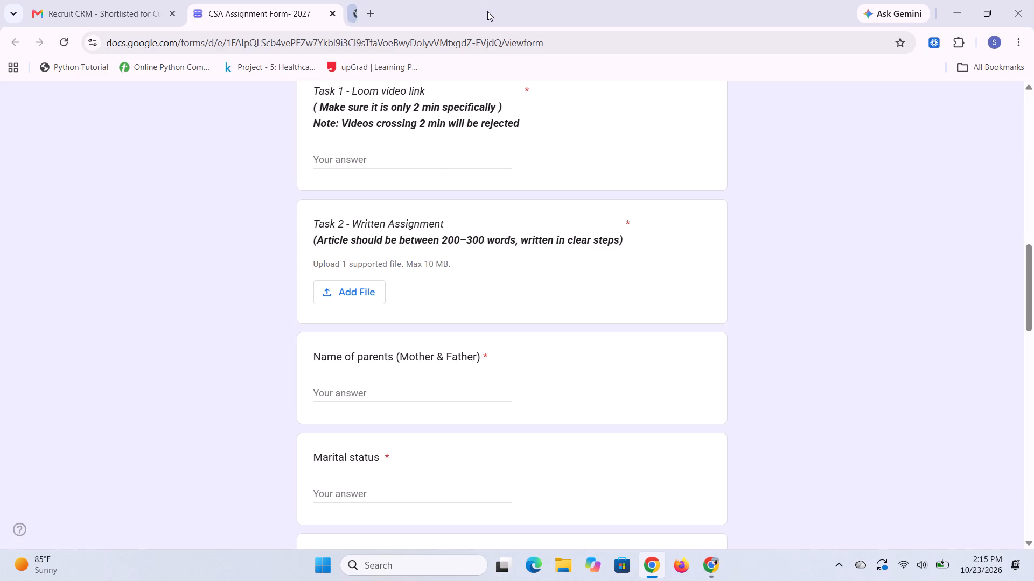
# Copy the recording's share link again and open it in a new tab of the browser window holding the assignment form.
pyautogui.click(720, 565)
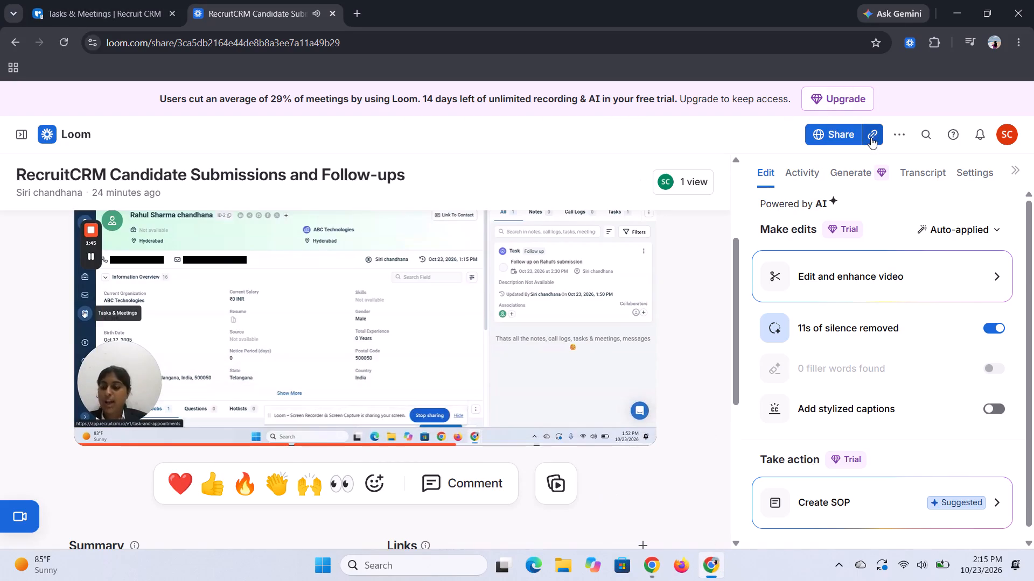
pyautogui.click(871, 137)
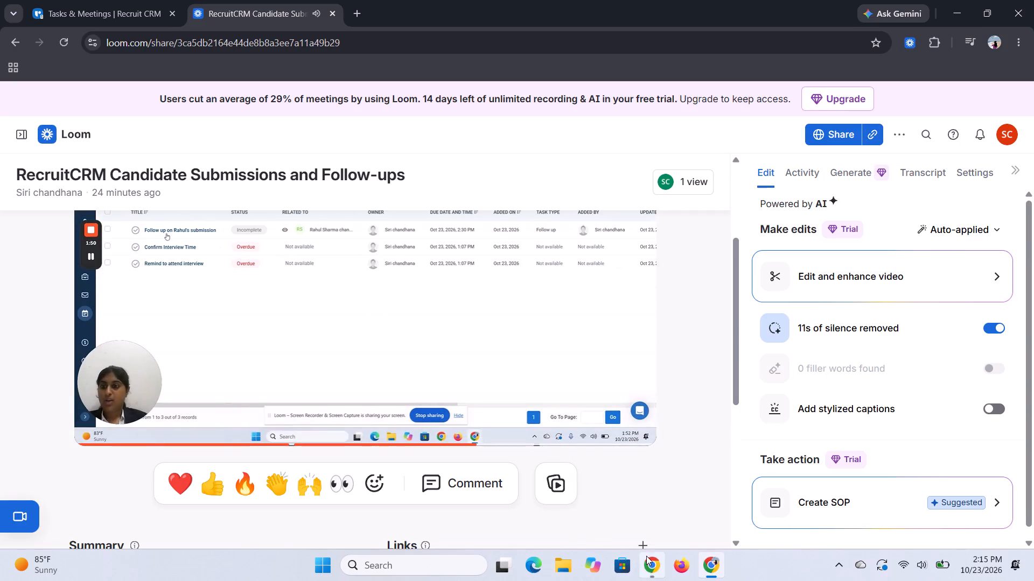
pyautogui.click(647, 556)
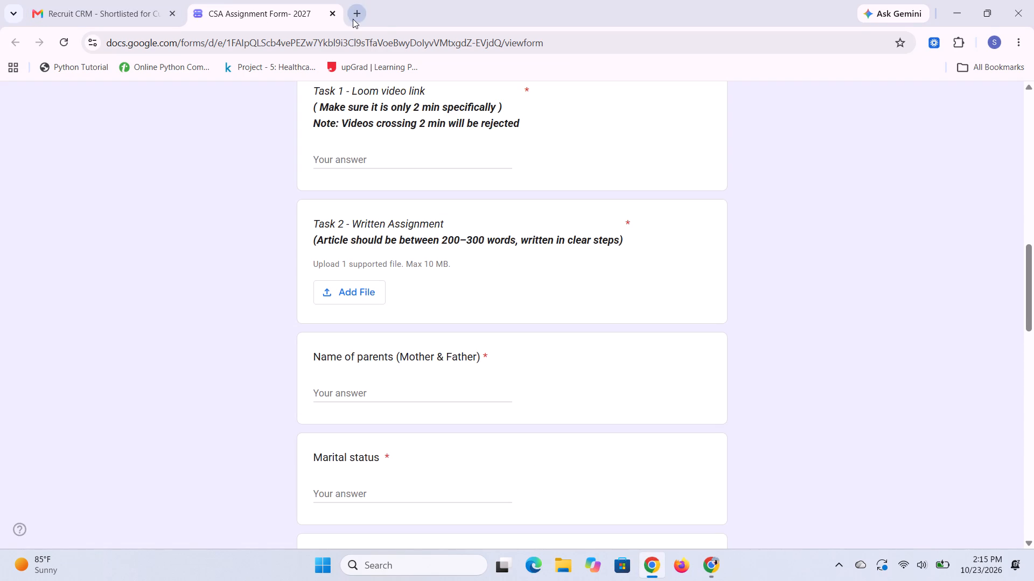
pyautogui.click(353, 19)
pyautogui.hotkey('ctrl', 'v')
pyautogui.press('Return')
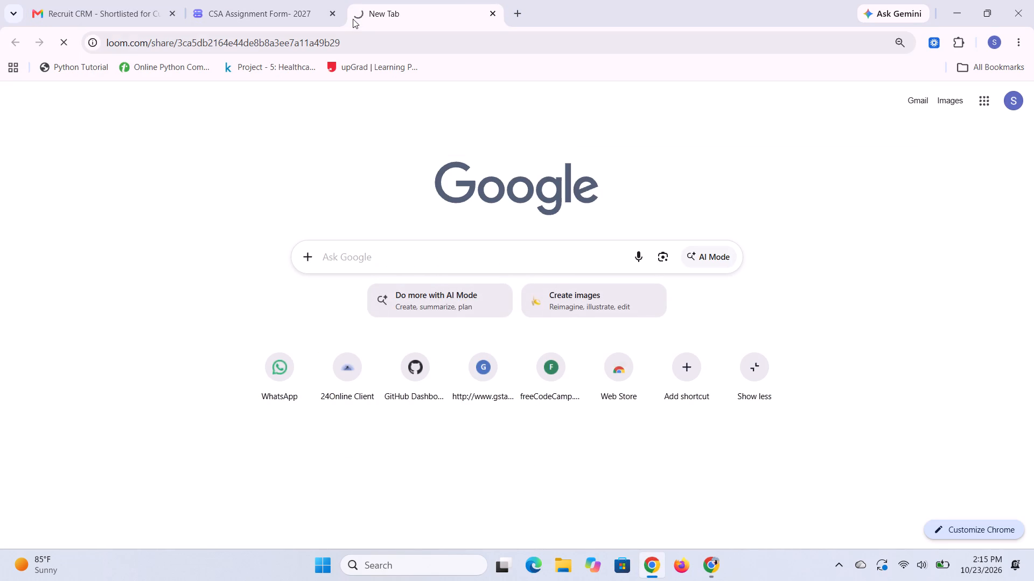
# Pause the recording in the original window and play back the shared copy beside the form to check its length, summary and opening section.
pyautogui.click(716, 570)
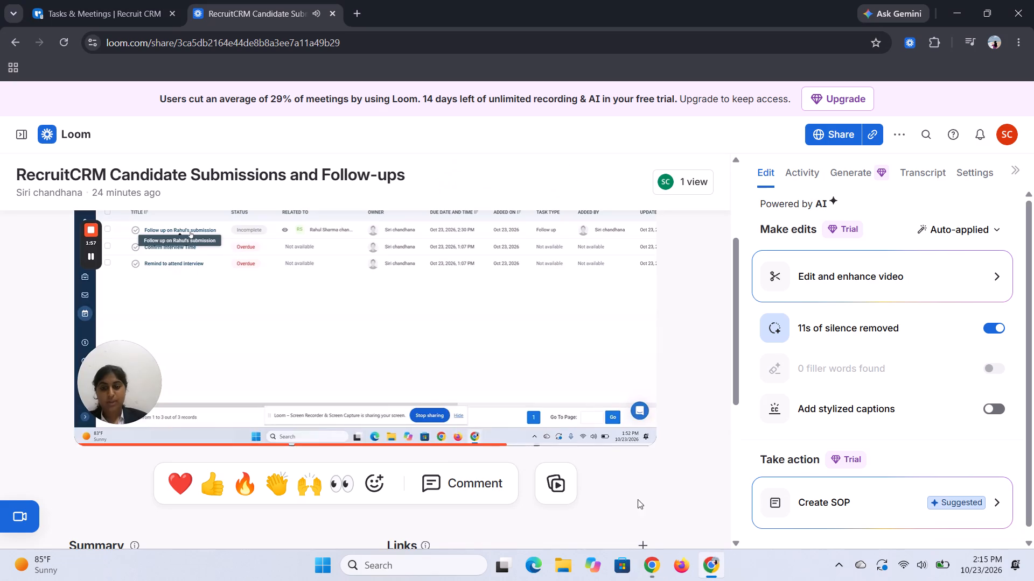
pyautogui.click(444, 289)
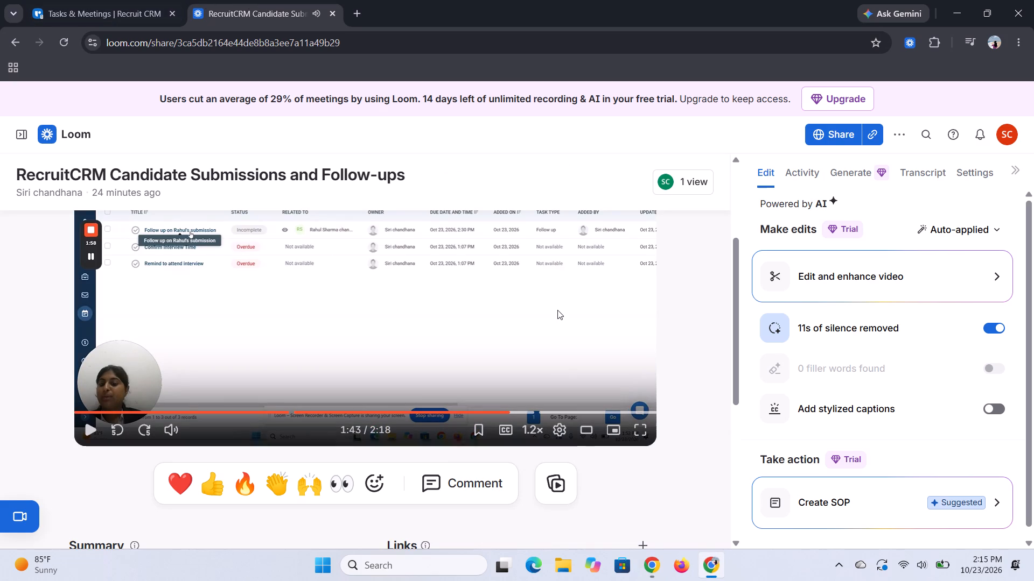
pyautogui.click(660, 575)
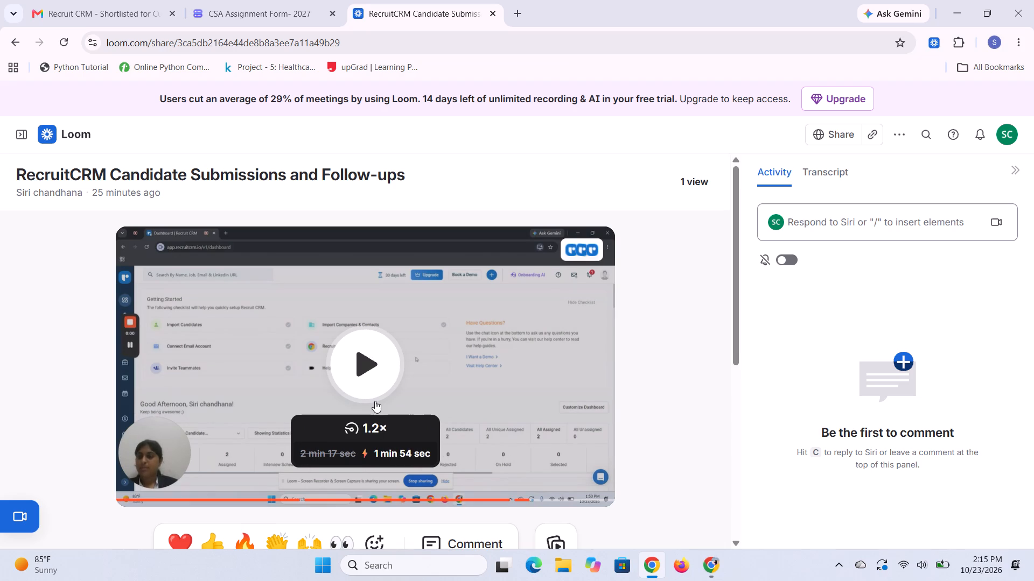
pyautogui.click(373, 381)
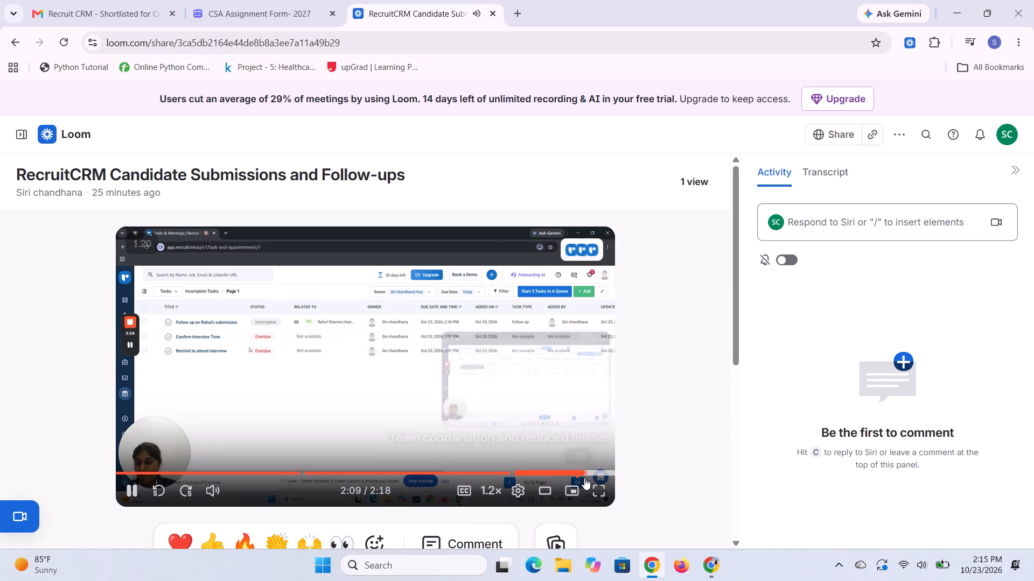
pyautogui.moveTo(582, 468); pyautogui.dragTo(0, 518)
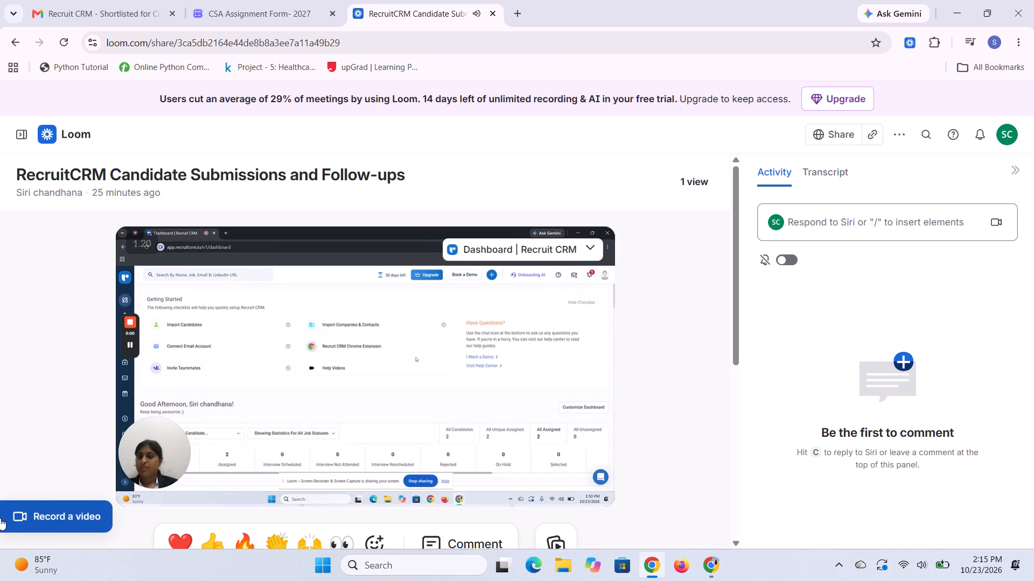
pyautogui.scroll(-9, 269, 402)
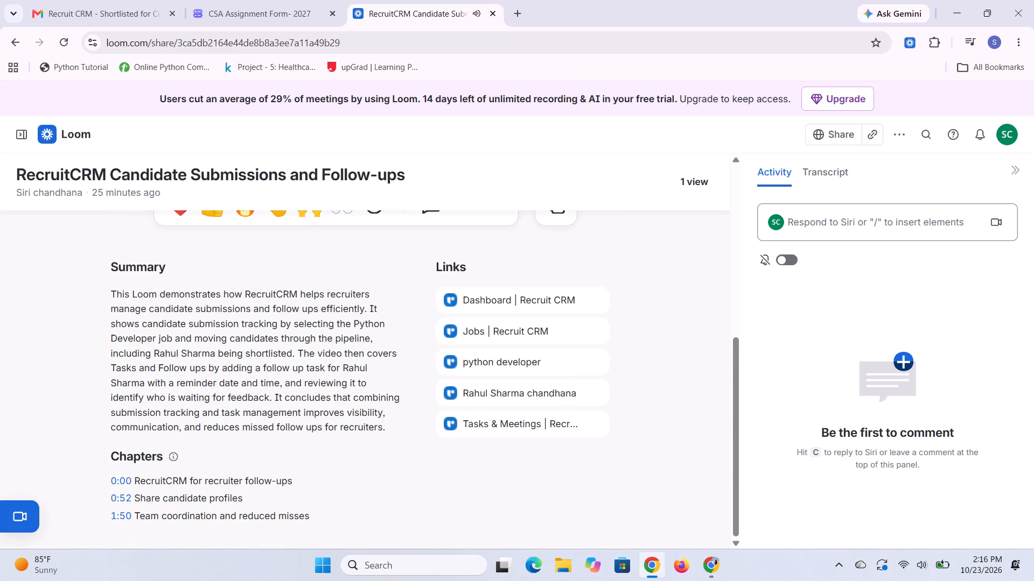
pyautogui.scroll(5, 269, 402)
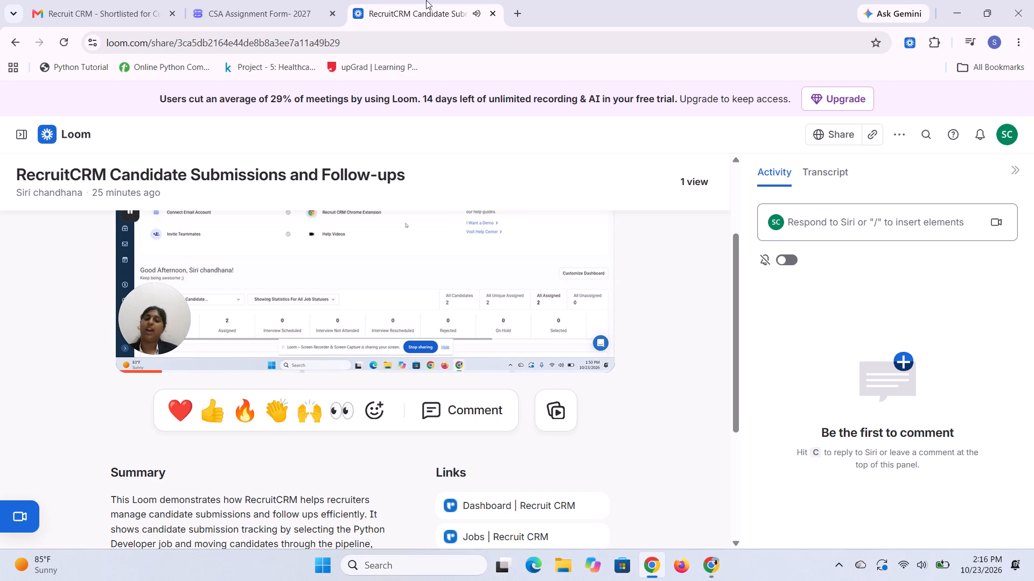
pyautogui.scroll(2, 423, 483)
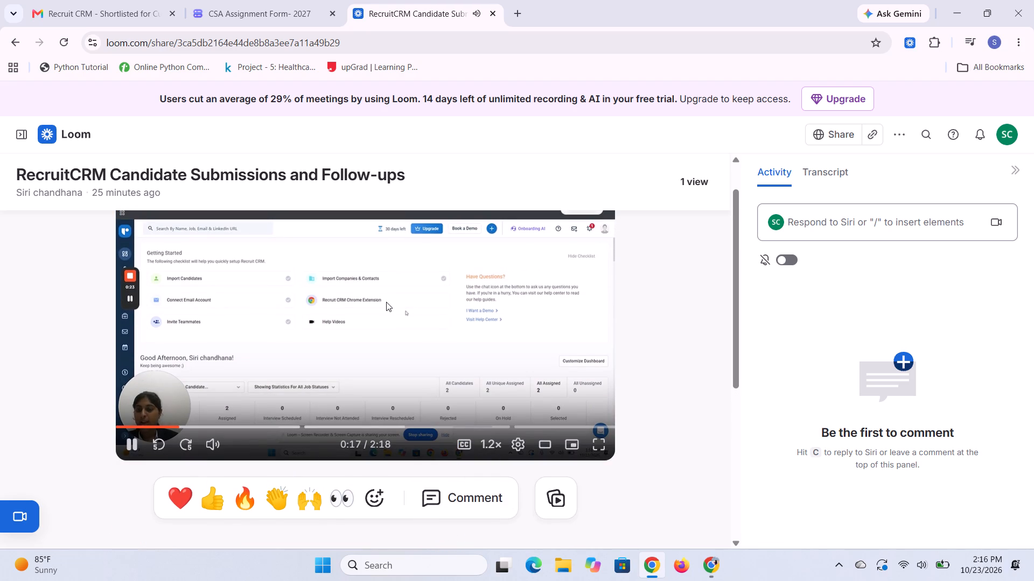
pyautogui.click(145, 427)
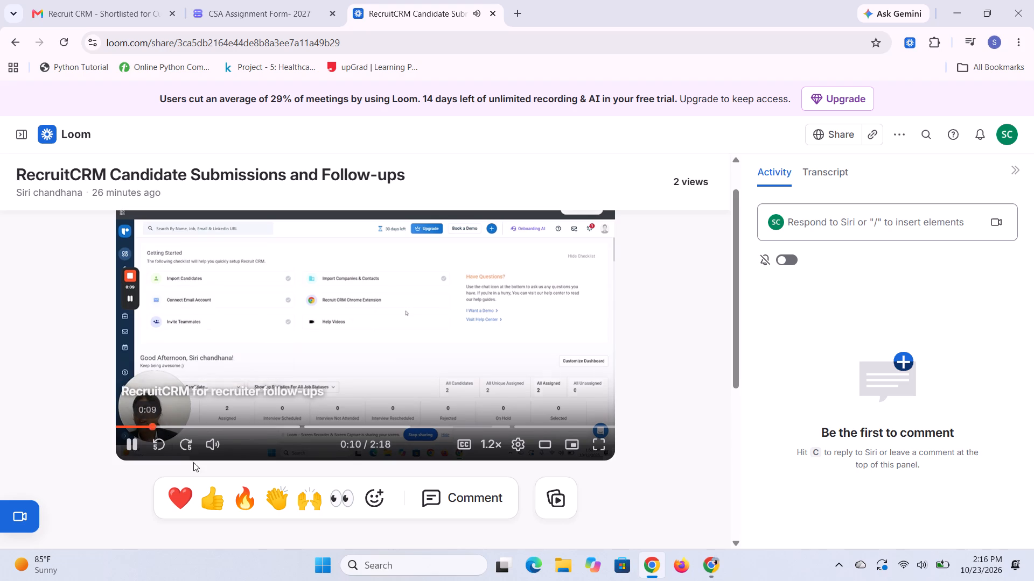
pyautogui.click(341, 314)
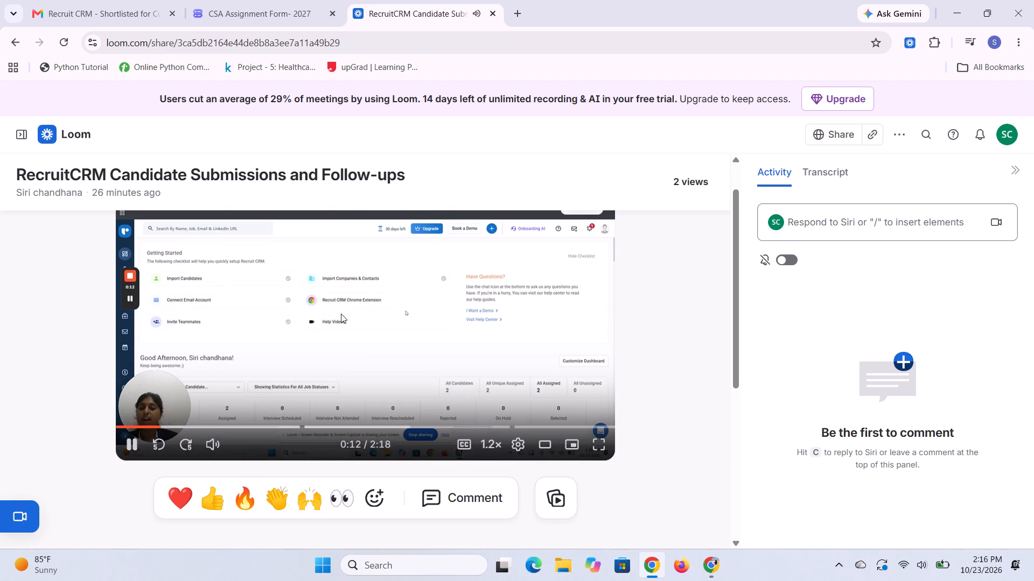
# Trim the first clip to end at about 0:09, just before "Imagine a recruiter hiring multiple job roles", and finish editing the recording.
pyautogui.click(714, 556)
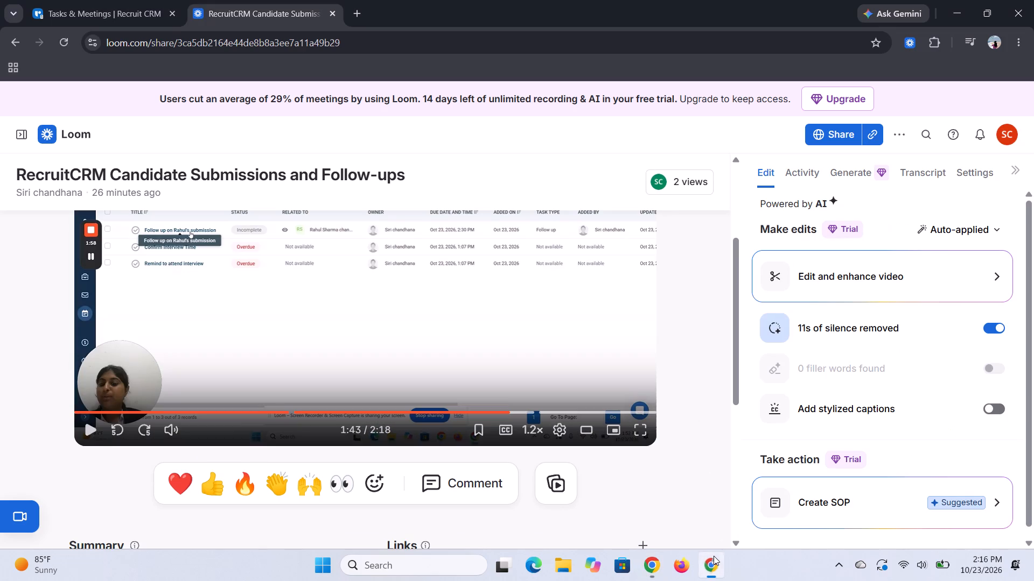
pyautogui.click(863, 271)
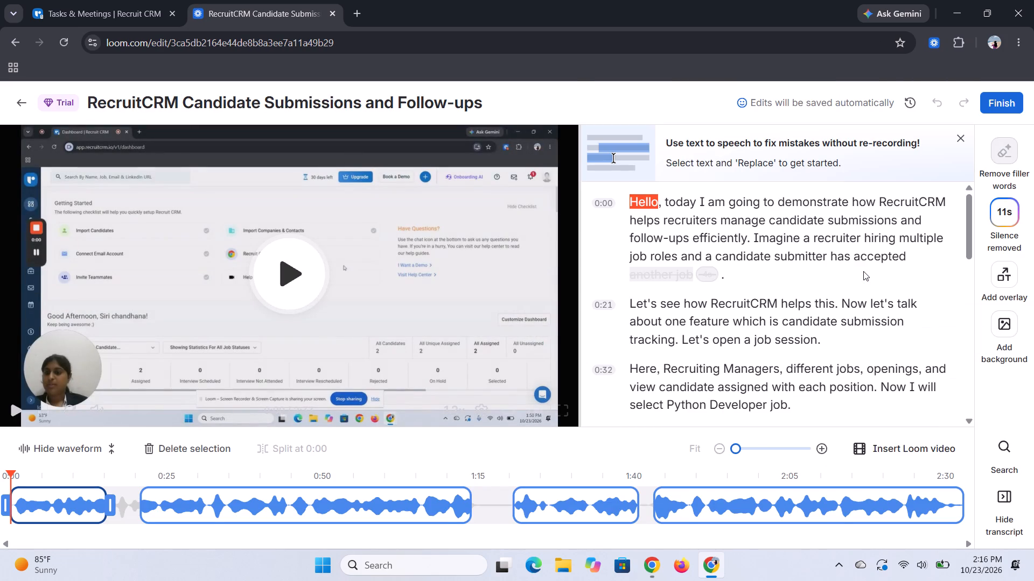
pyautogui.scroll(1, 768, 191)
pyautogui.click(751, 241)
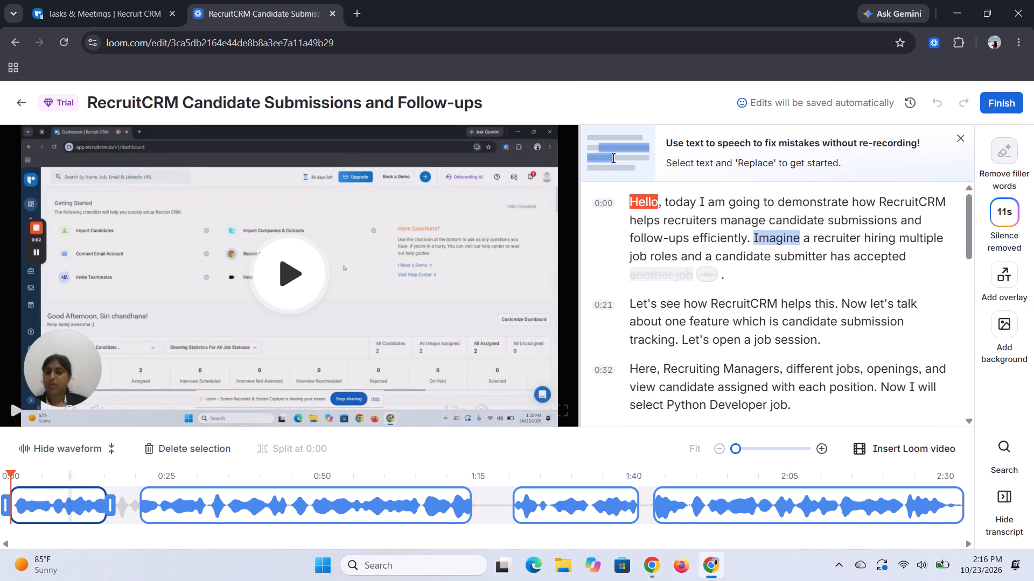
pyautogui.click(758, 238)
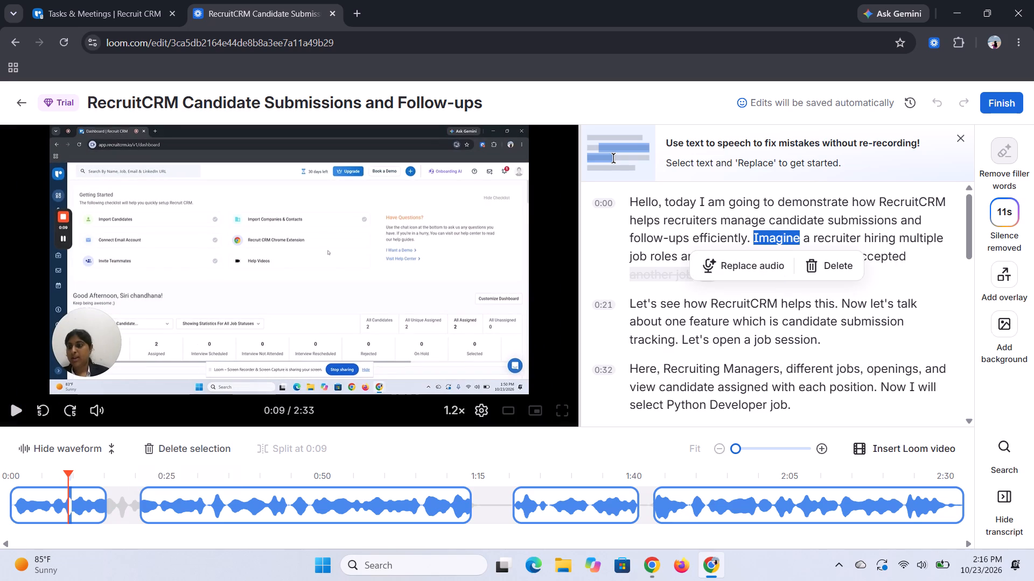
pyautogui.moveTo(106, 507); pyautogui.dragTo(67, 507)
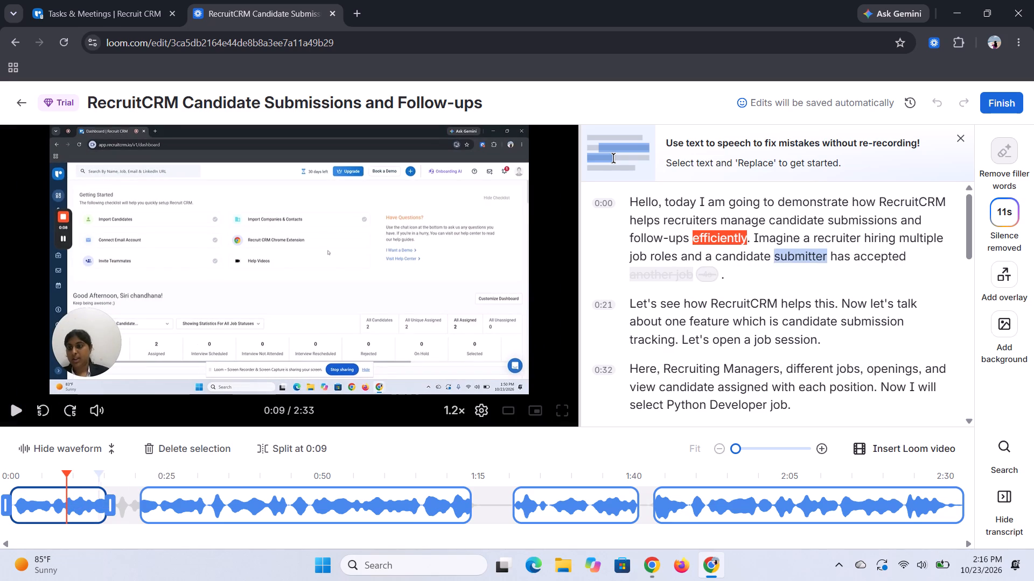
pyautogui.moveTo(110, 502); pyautogui.dragTo(71, 508)
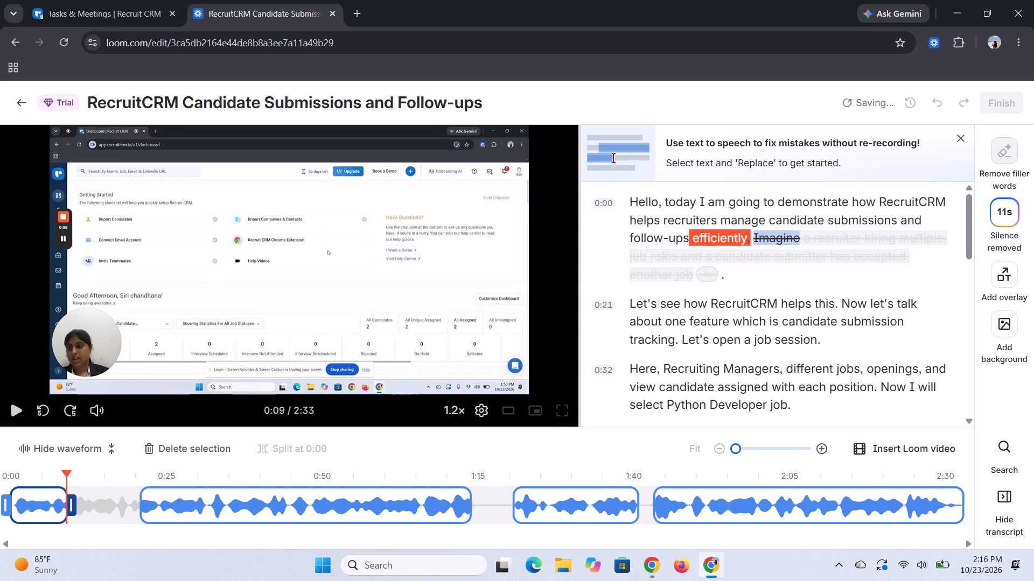
pyautogui.moveTo(71, 508); pyautogui.dragTo(69, 508)
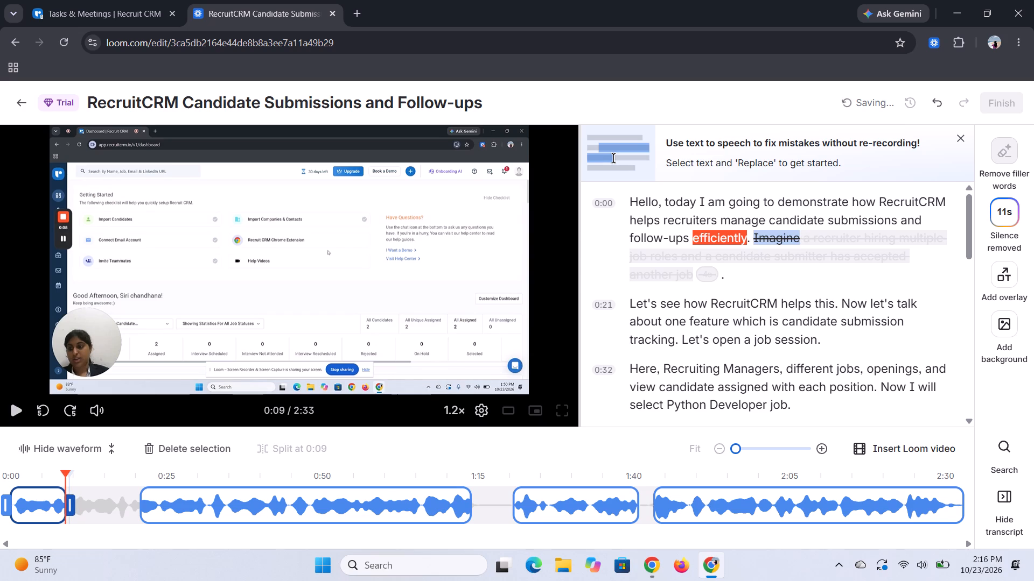
pyautogui.click(193, 316)
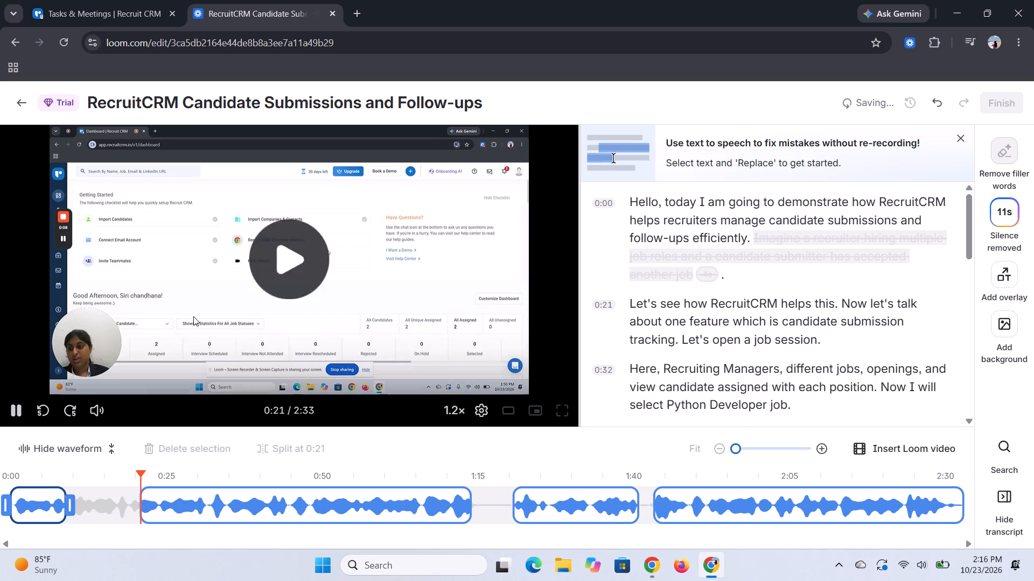
pyautogui.click(41, 508)
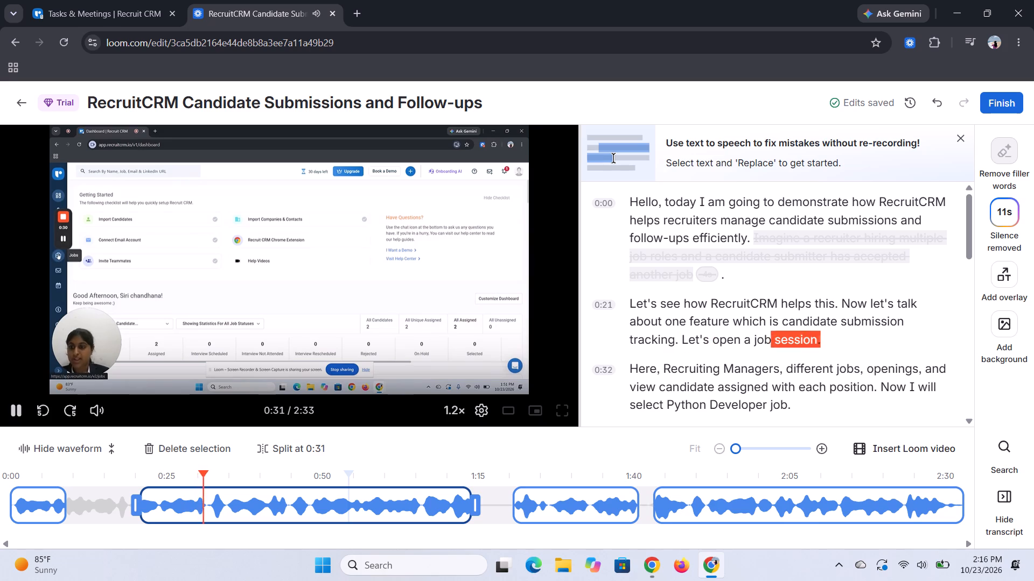
pyautogui.click(1003, 99)
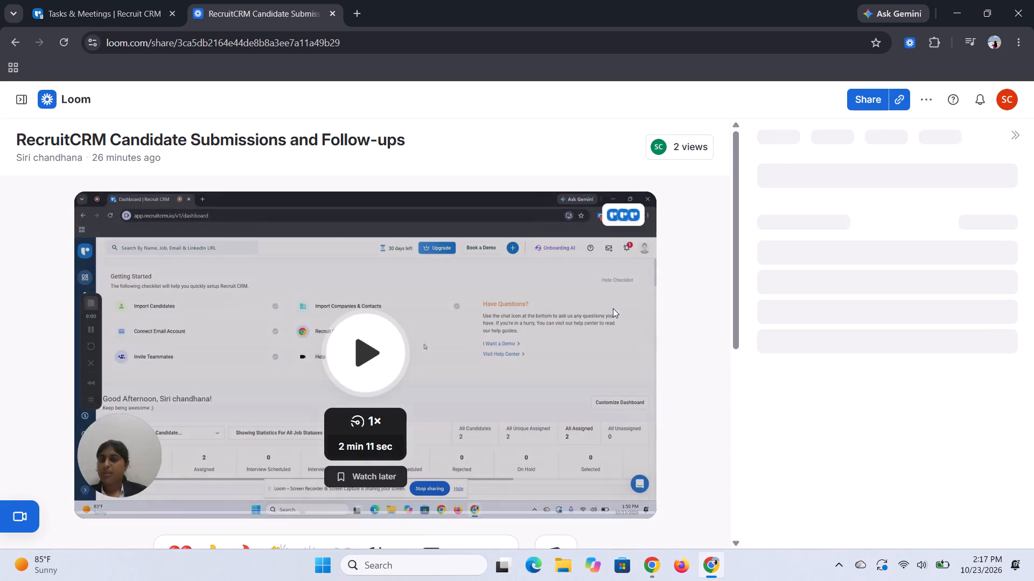
# Copy the re-edited recording's share link and open it in a new tab beside the form, closing the older shared copy.
pyautogui.scroll(-4, 422, 418)
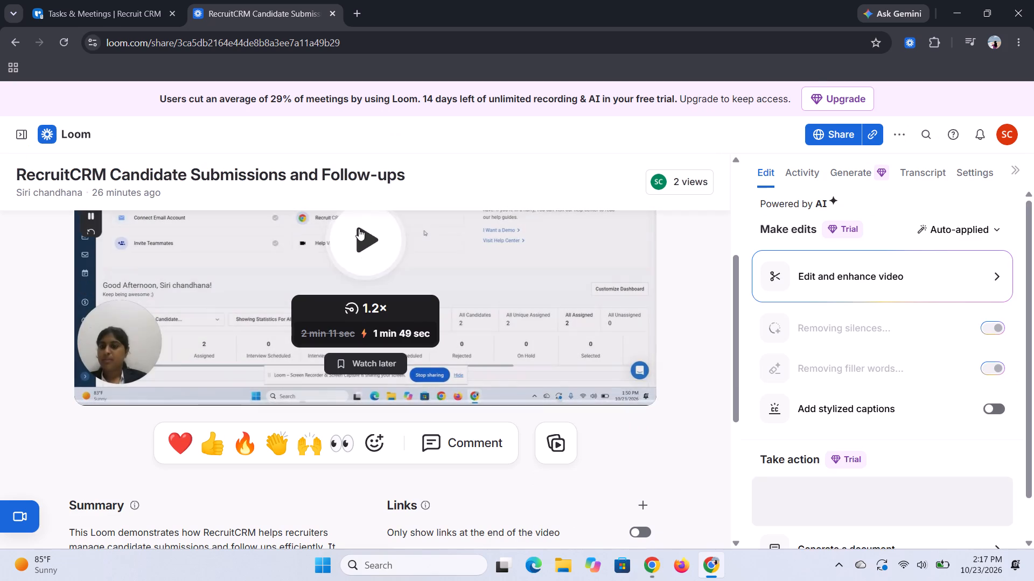
pyautogui.click(879, 133)
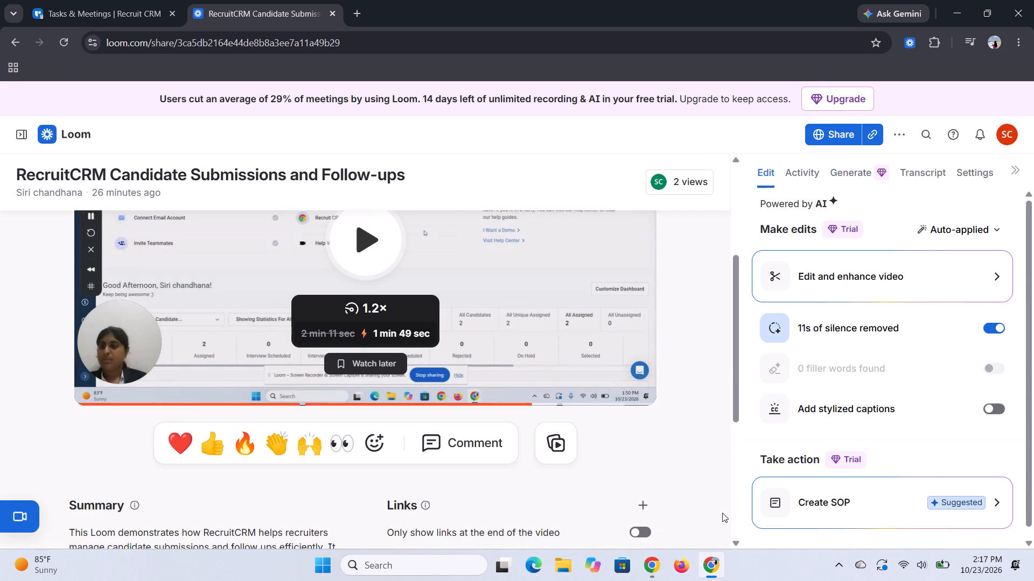
pyautogui.click(701, 576)
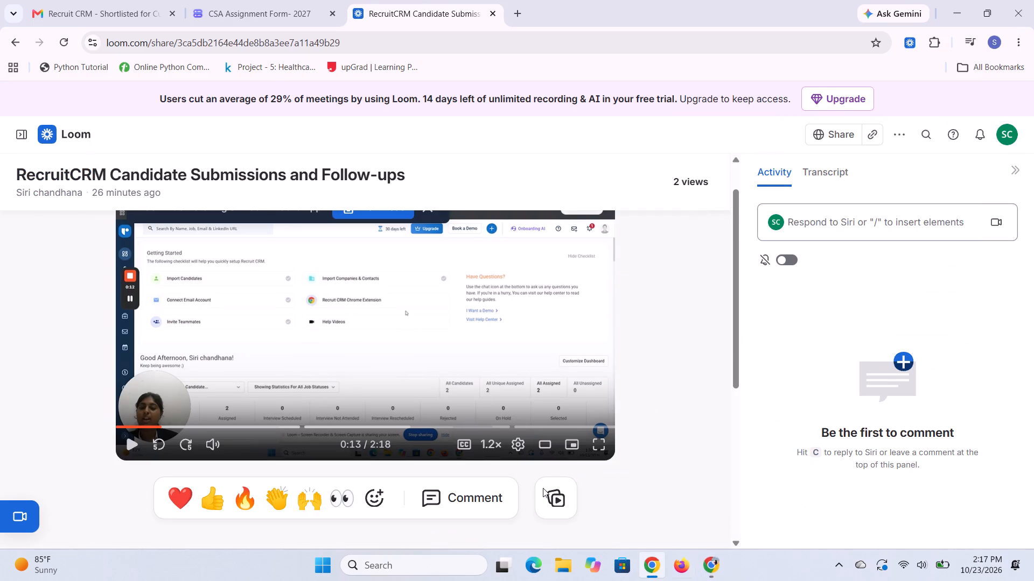
pyautogui.click(493, 14)
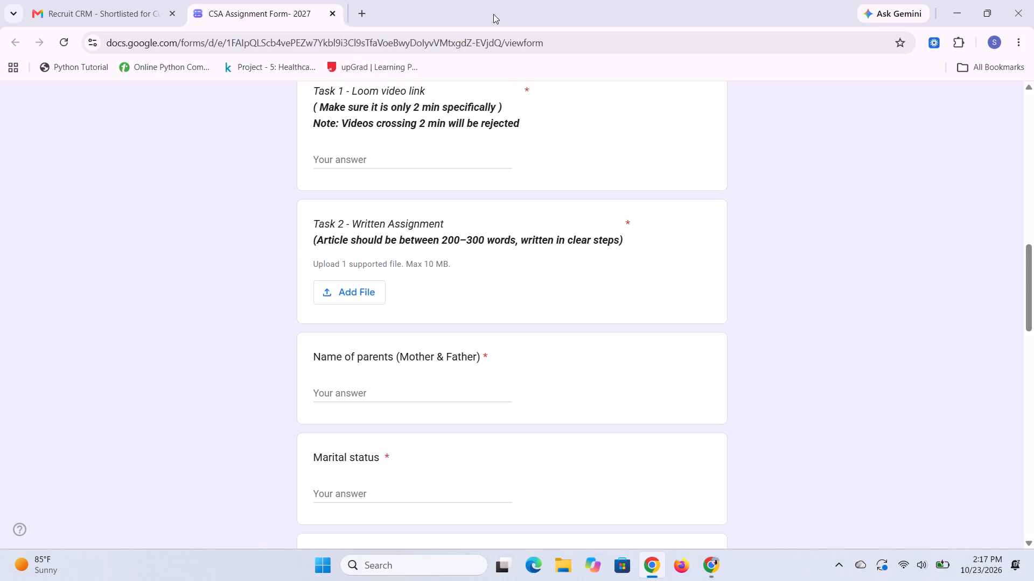
pyautogui.click(366, 17)
pyautogui.click(363, 15)
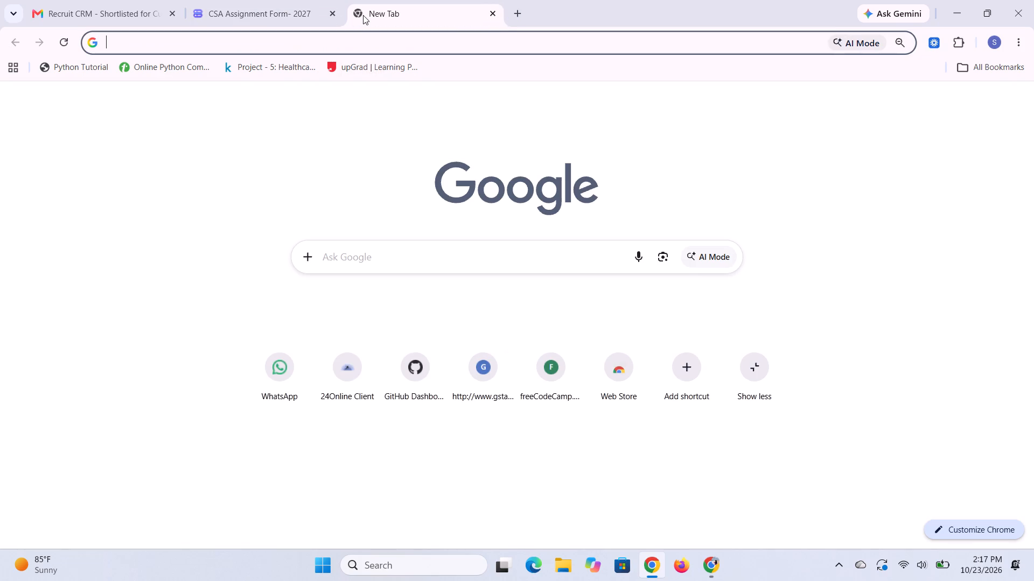
pyautogui.hotkey('ctrl', 'v')
pyautogui.press('Return')
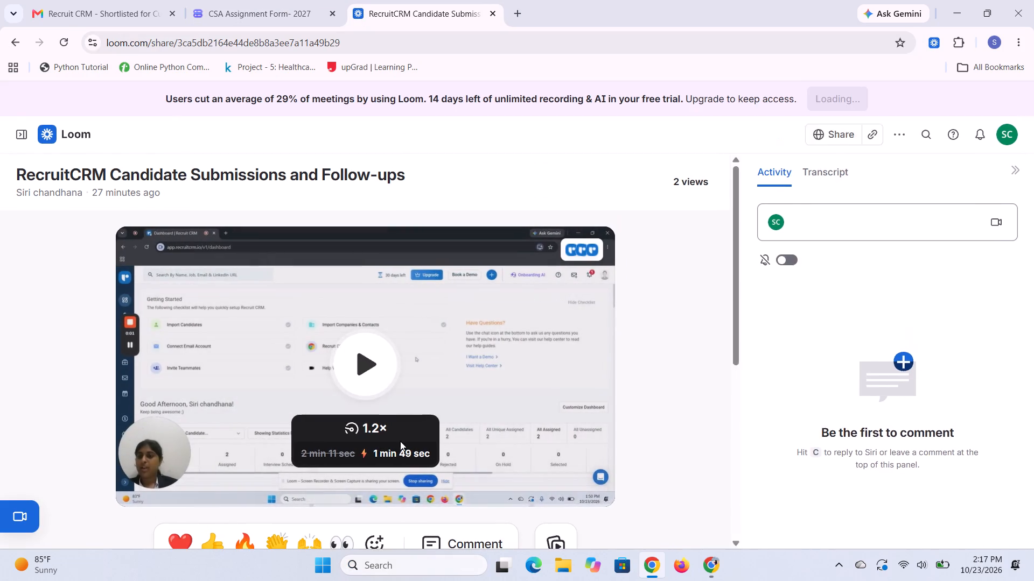
# Play the shared copy to about 1:12, trying 1× playback speed before returning it to 1.2×, and pause it.
pyautogui.click(373, 376)
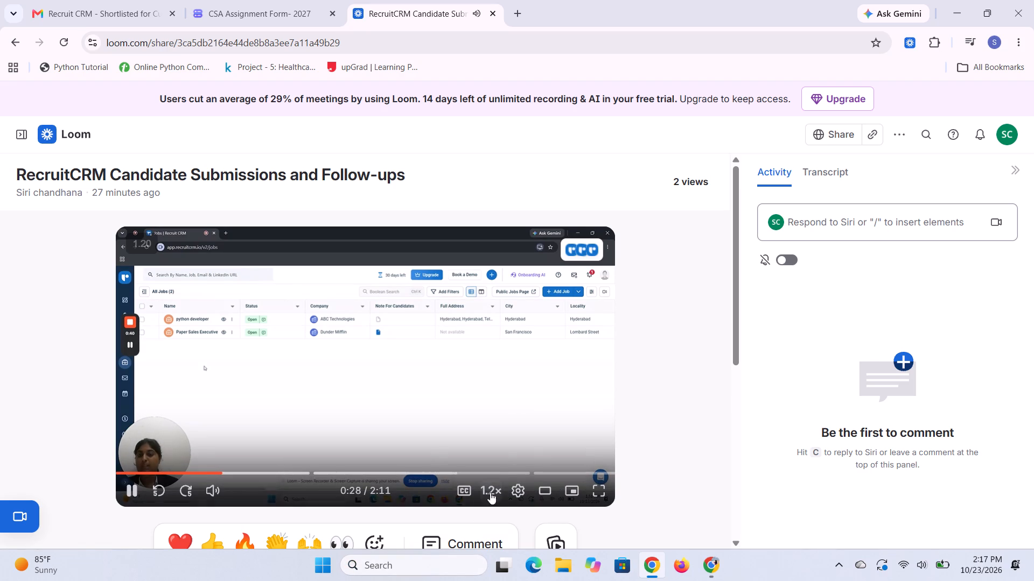
pyautogui.click(494, 487)
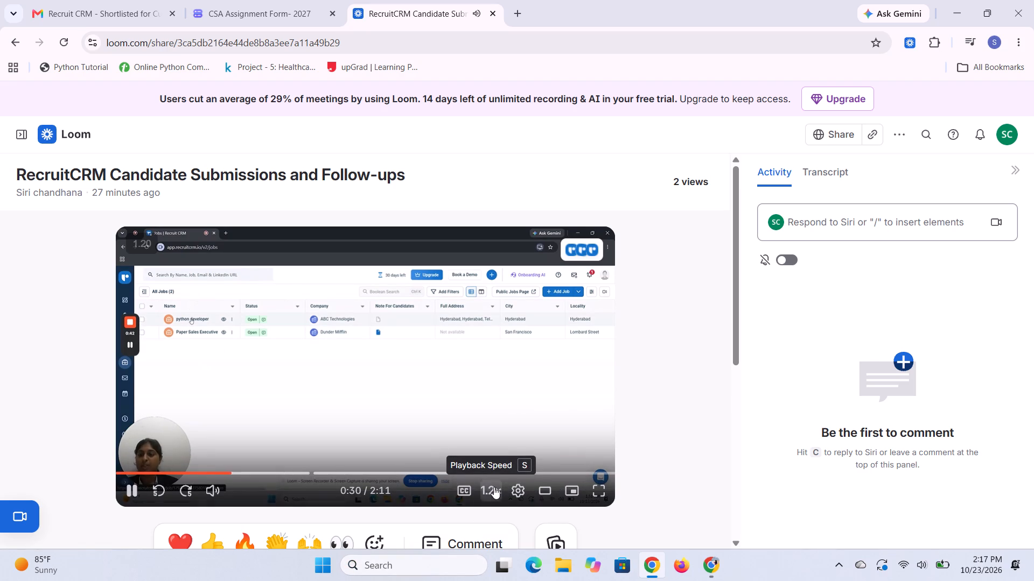
pyautogui.click(484, 424)
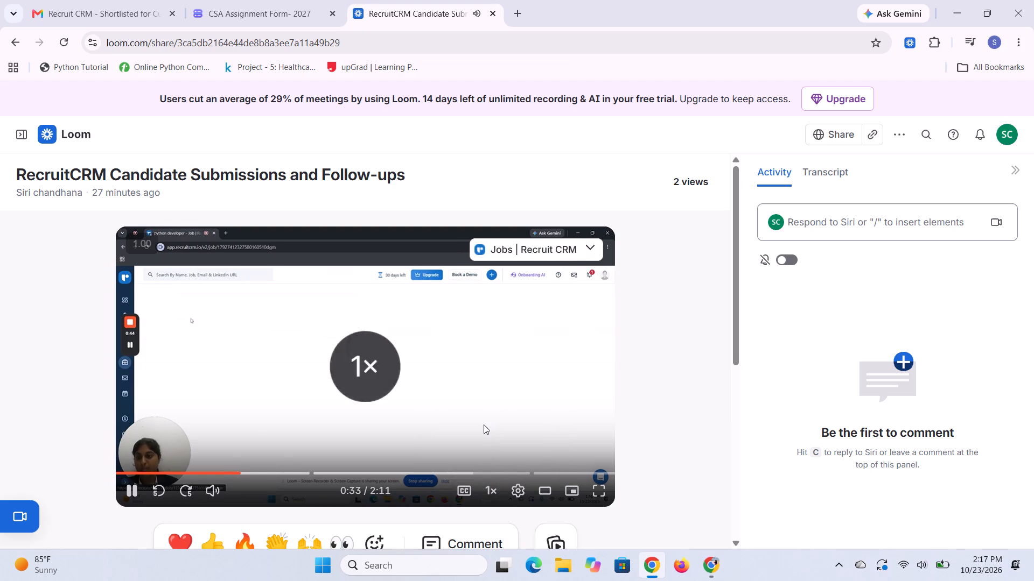
pyautogui.click(496, 491)
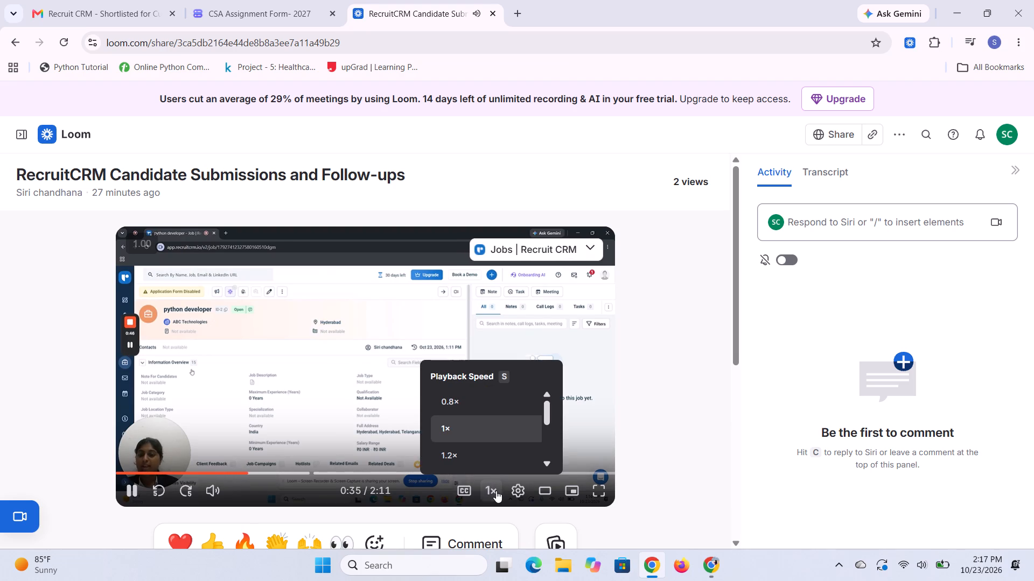
pyautogui.click(493, 452)
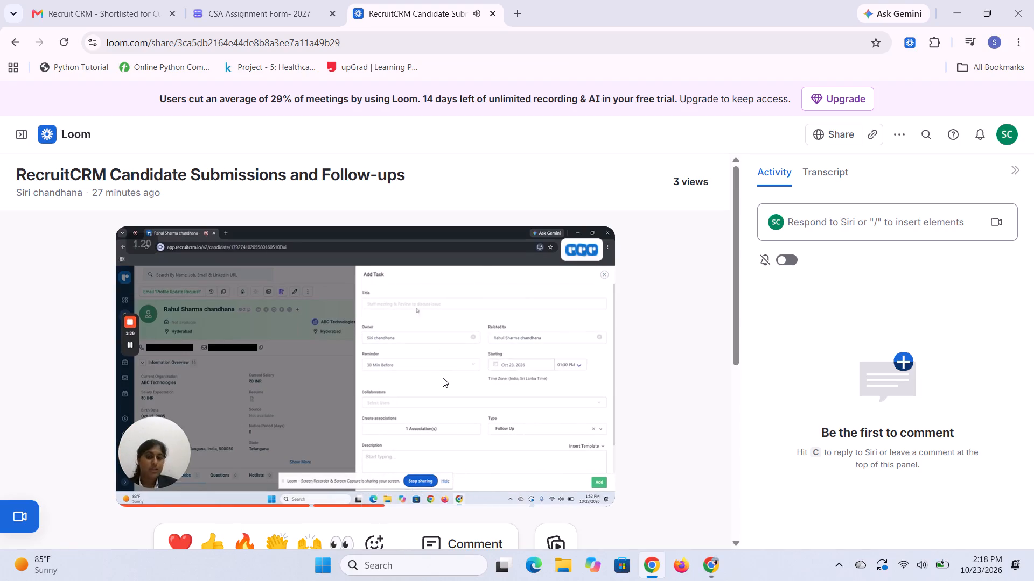
pyautogui.click(427, 347)
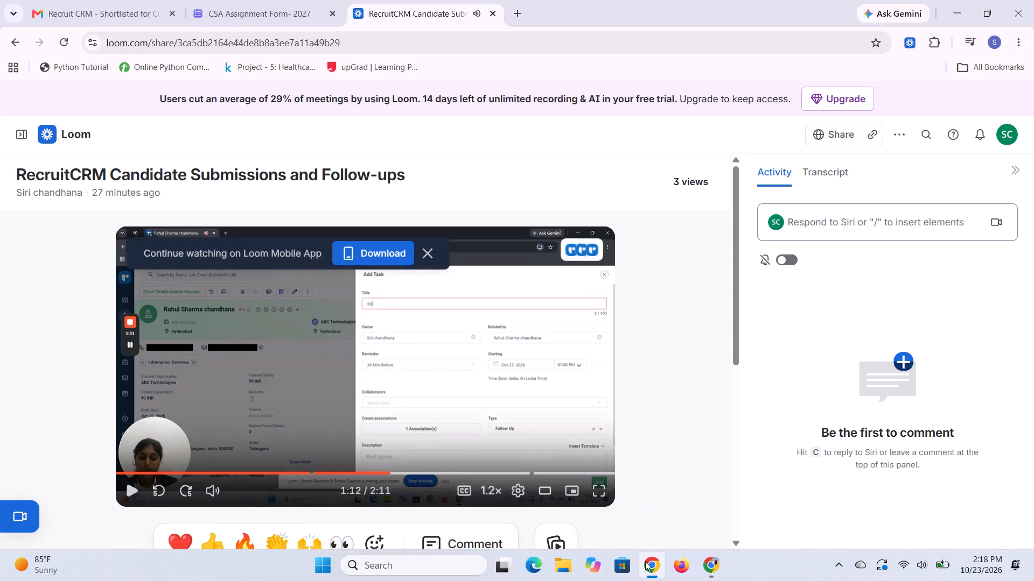
# Reopen the recording for editing in the original window and extend the second clip's end to about 1:15, restoring the word "profile".
pyautogui.click(710, 570)
pyautogui.click(841, 279)
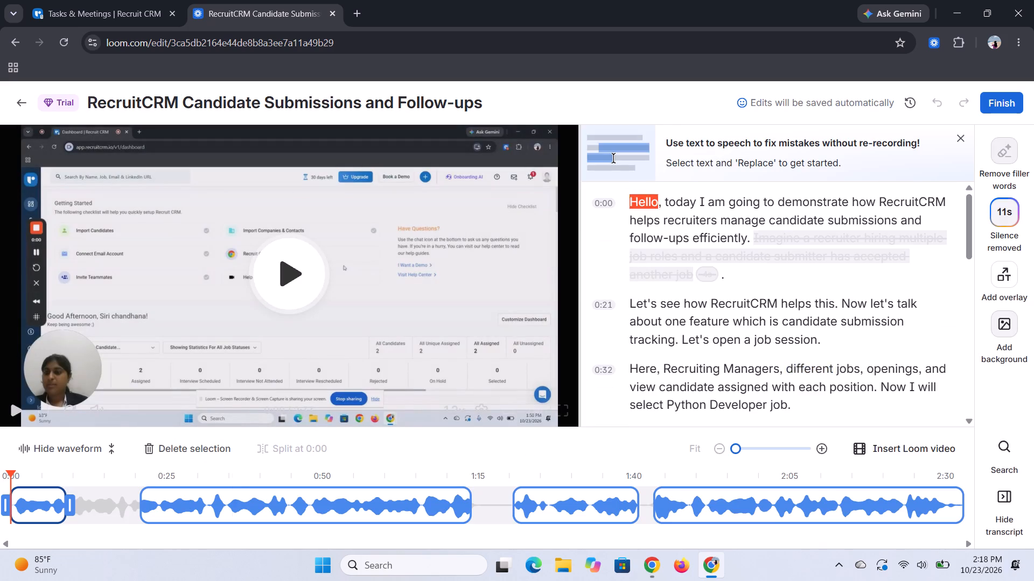
pyautogui.scroll(-5, 801, 364)
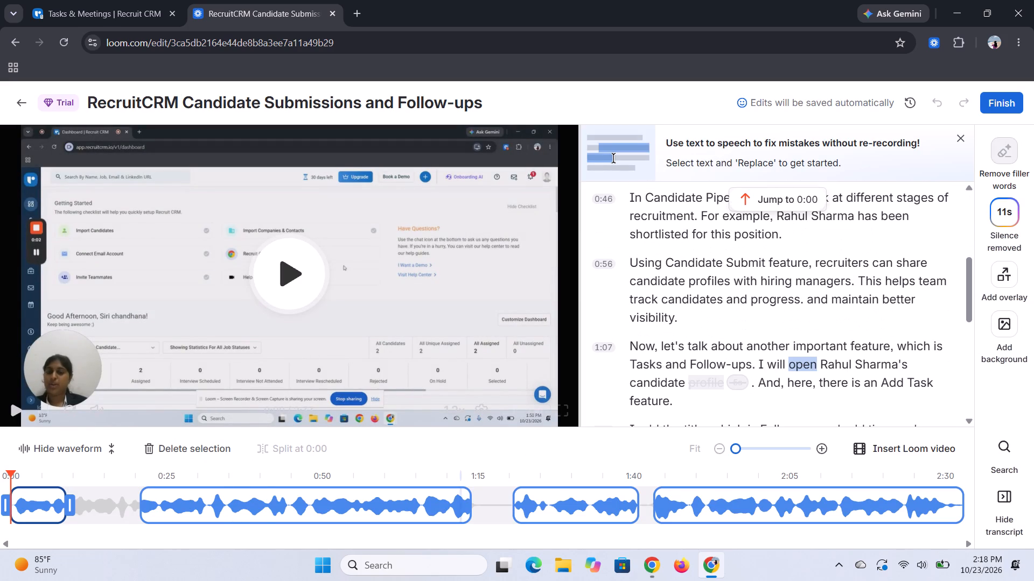
pyautogui.click(672, 388)
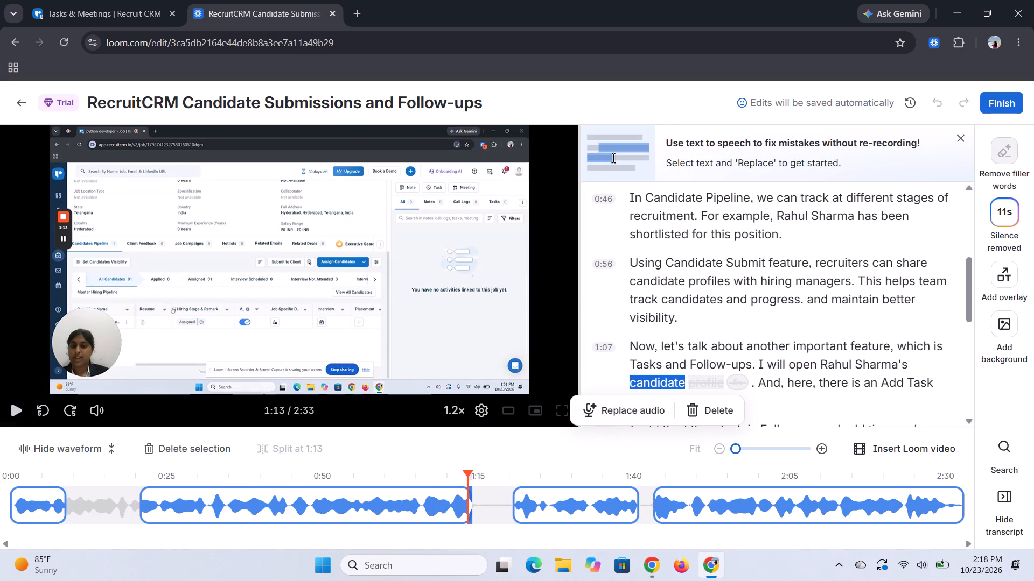
pyautogui.moveTo(467, 507); pyautogui.dragTo(472, 507)
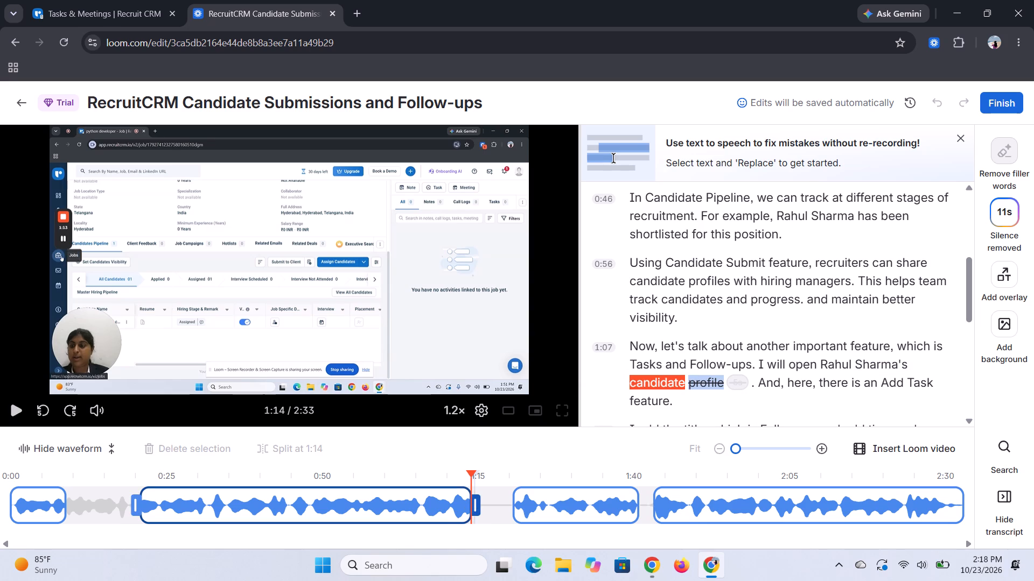
pyautogui.moveTo(476, 507); pyautogui.dragTo(481, 507)
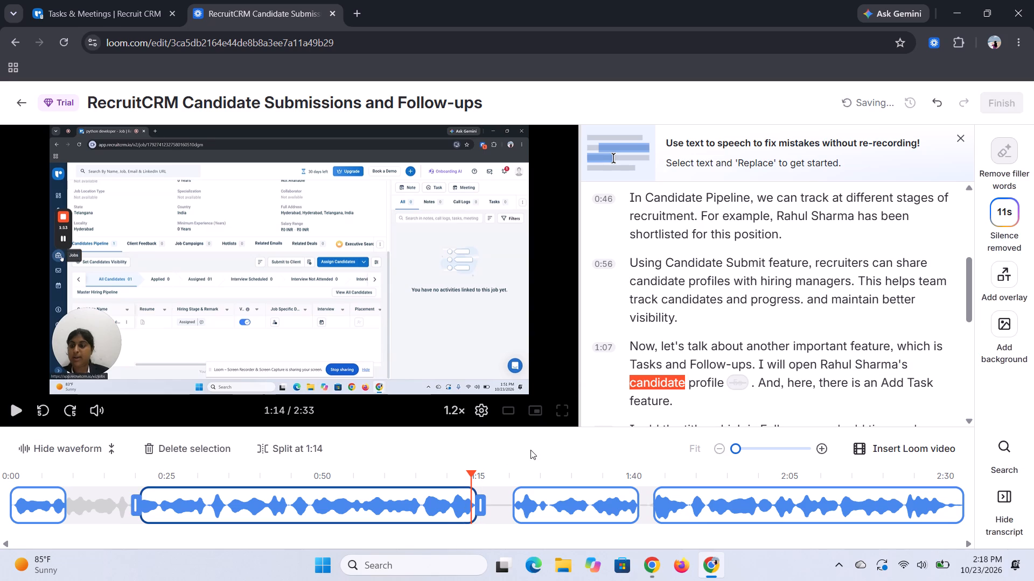
pyautogui.click(533, 449)
# Delete the transcript passage from "Recruiters CRM helps" through "reduce missed follow-ups" in the 2:01 paragraph.
pyautogui.scroll(-1, 843, 353)
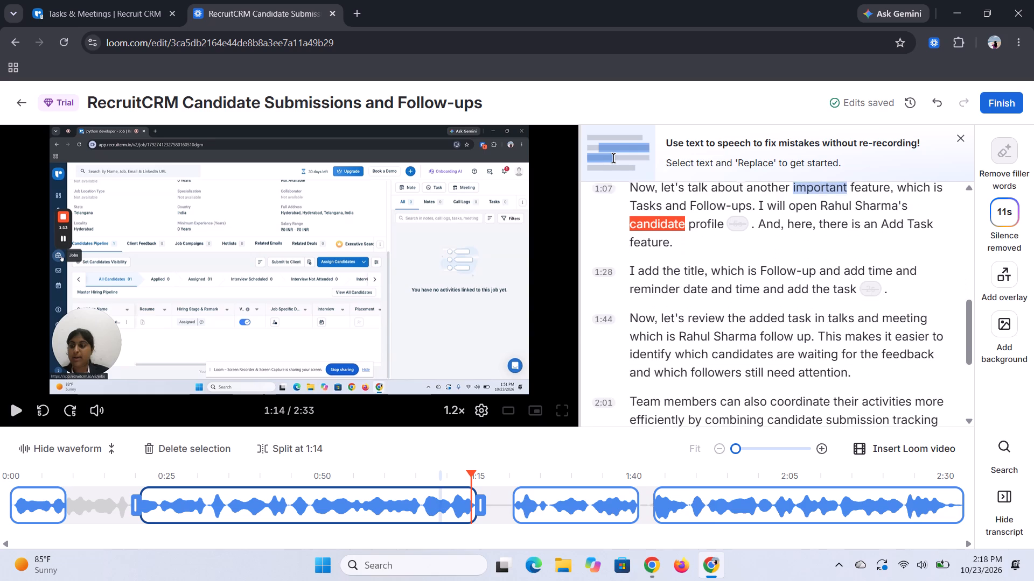
pyautogui.scroll(-2, 843, 353)
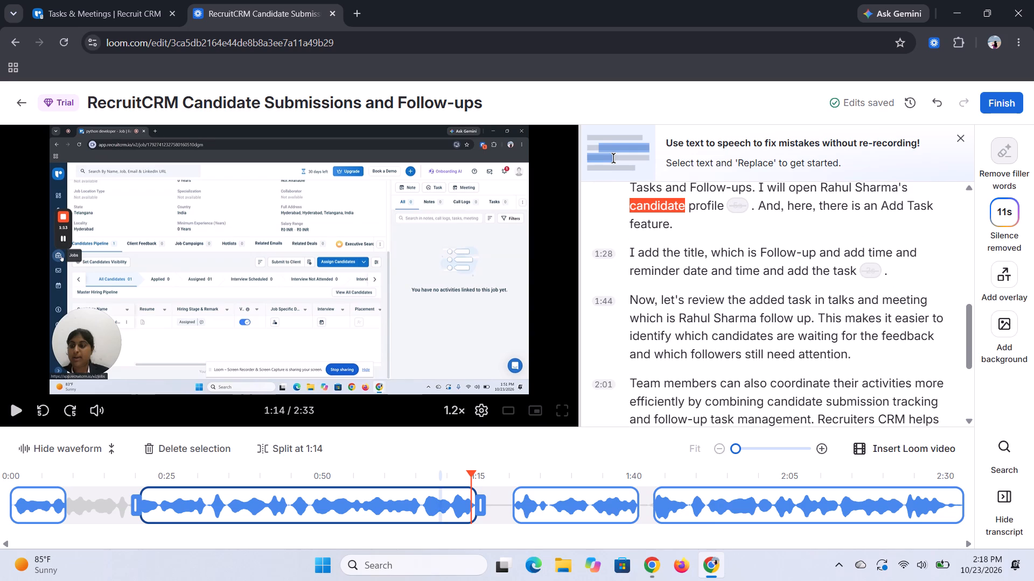
pyautogui.scroll(-3, 843, 353)
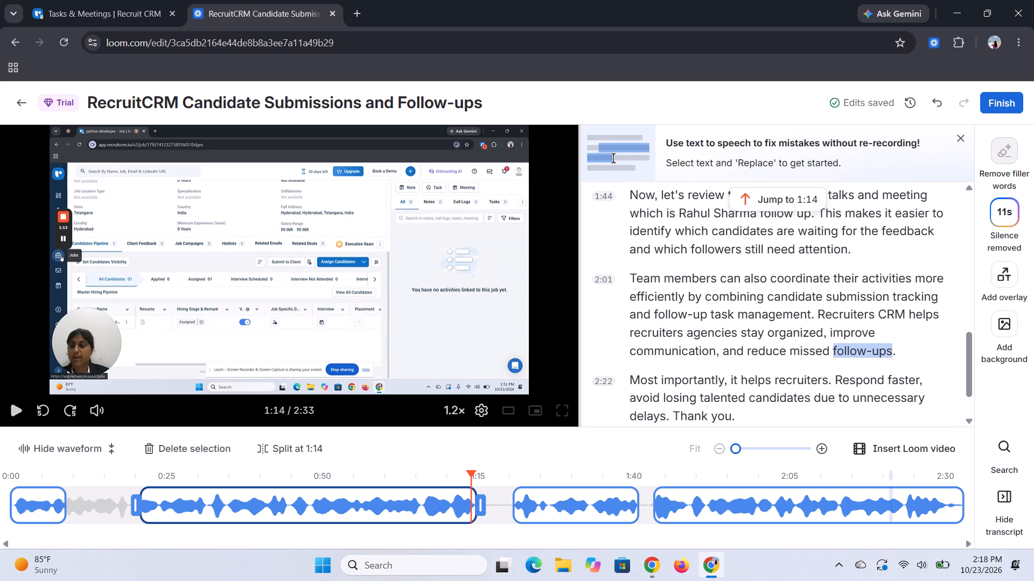
pyautogui.scroll(-2, 843, 353)
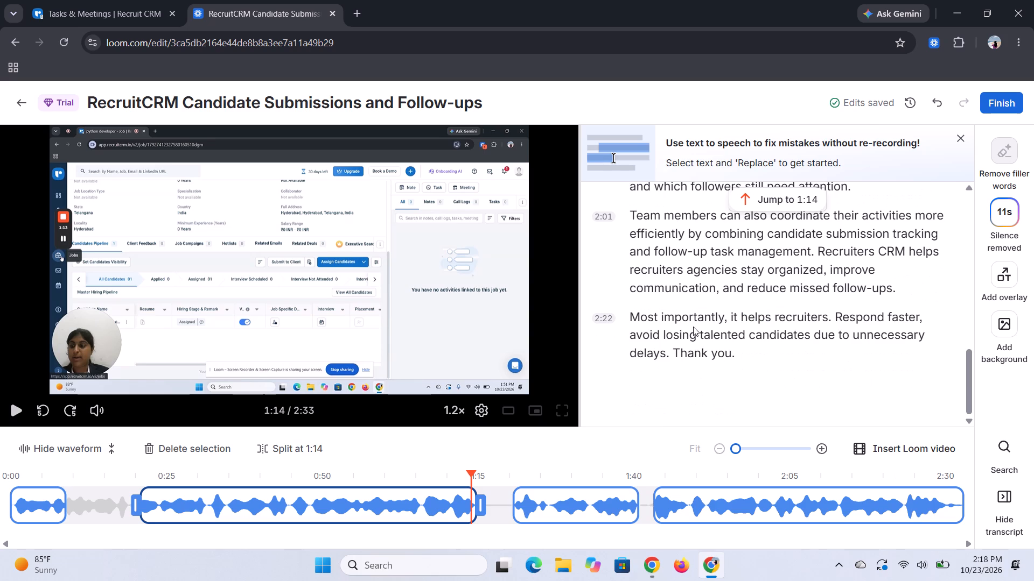
pyautogui.scroll(1, 693, 327)
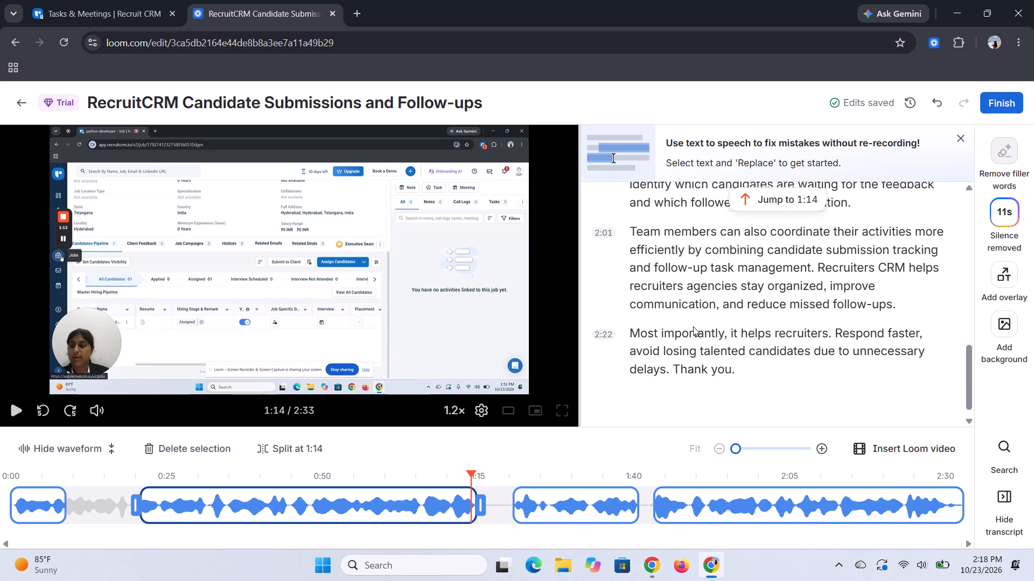
pyautogui.scroll(1, 693, 327)
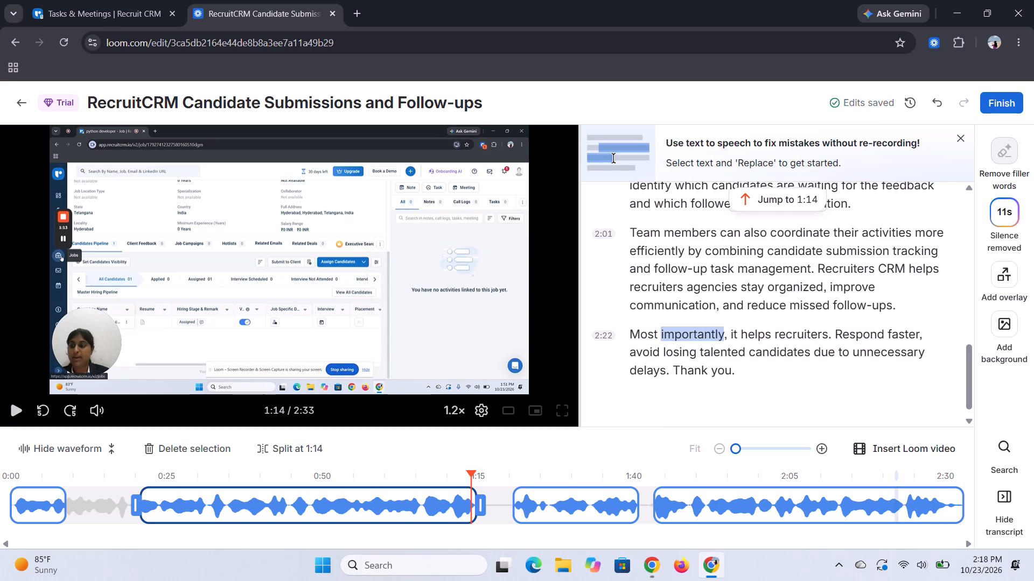
pyautogui.click(817, 280)
pyautogui.click(833, 263)
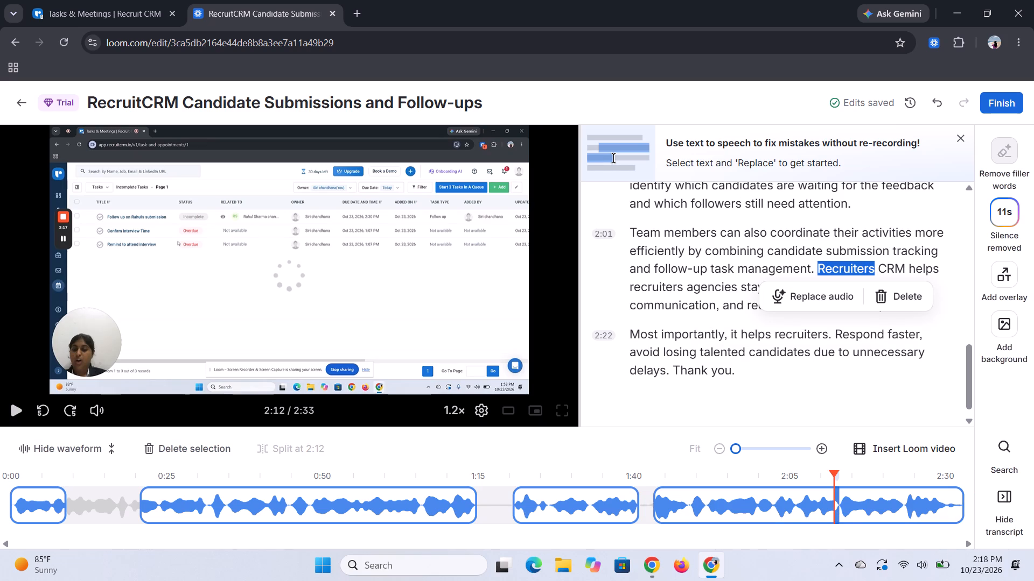
pyautogui.click(833, 263)
pyautogui.moveTo(869, 270); pyautogui.dragTo(890, 301)
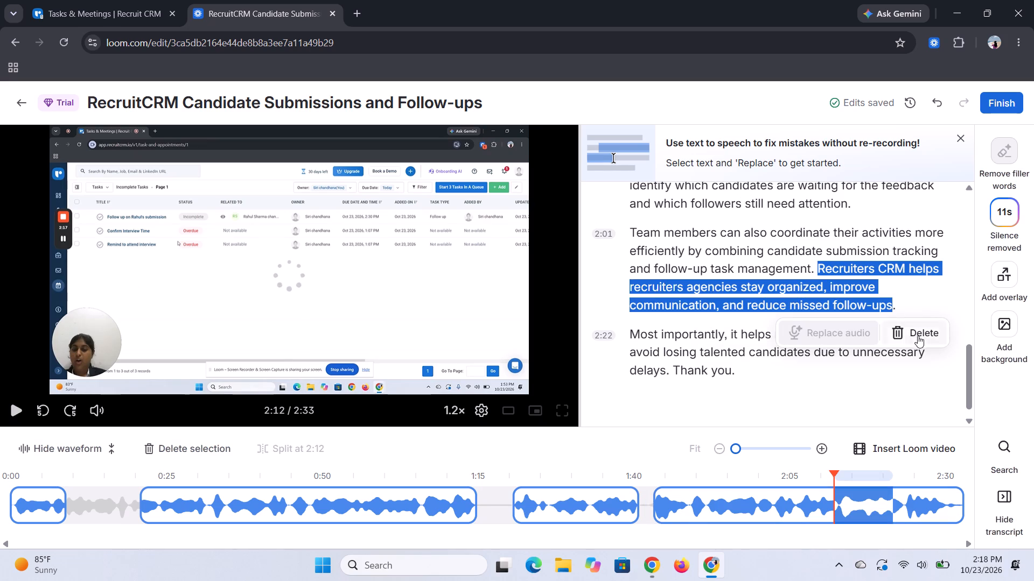
pyautogui.click(918, 336)
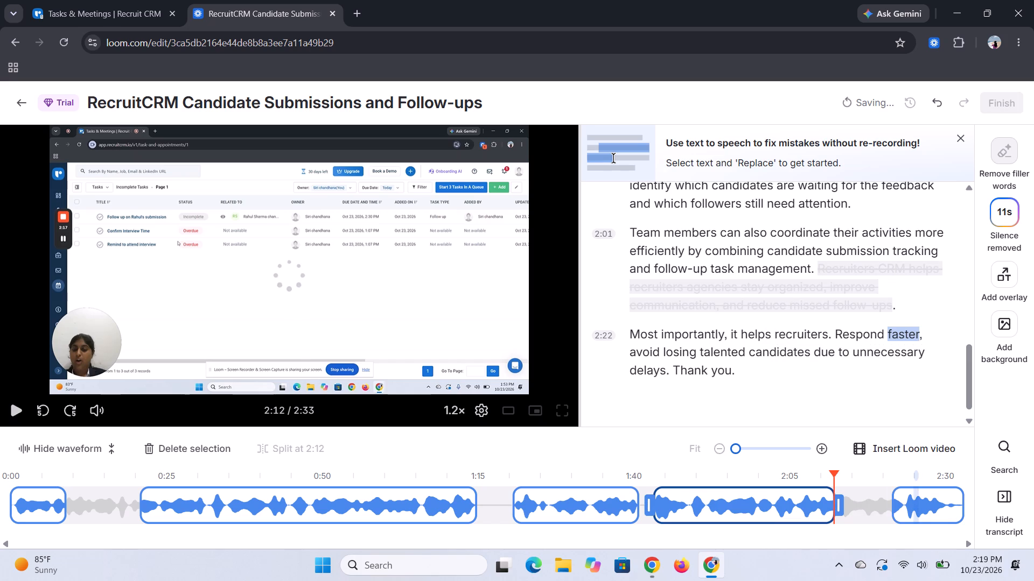
# Preview playback across the new cut up to about 2:23 and finish editing the recording.
pyautogui.click(317, 312)
pyautogui.click(317, 312)
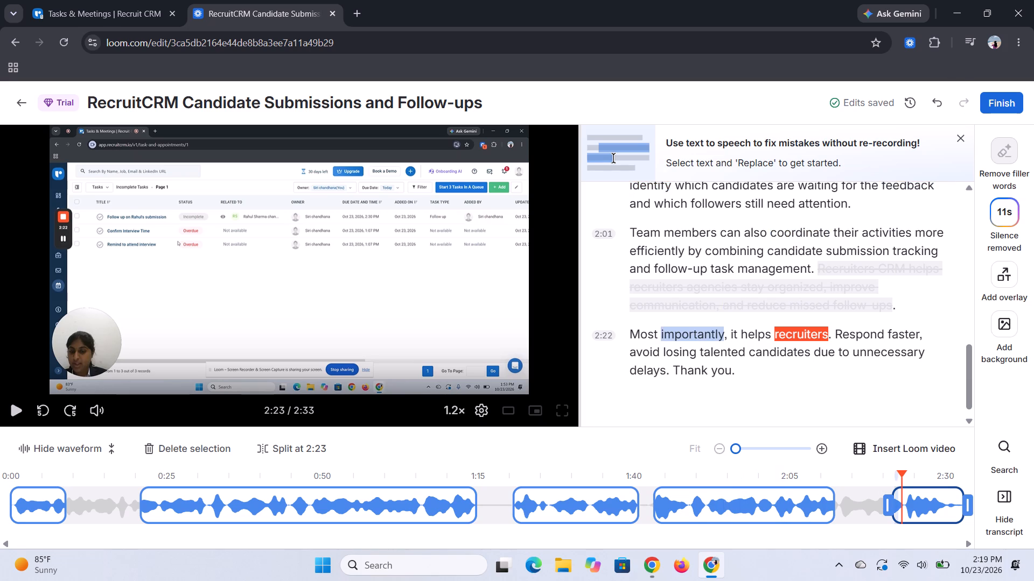
pyautogui.click(1001, 111)
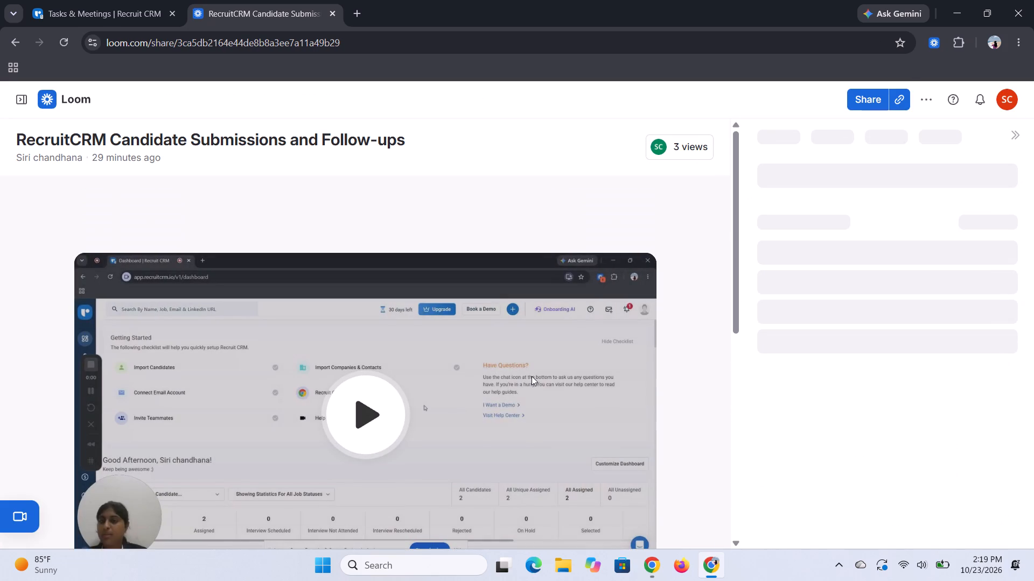
# Copy the re-edited recording's share link and open it in a new tab beside the form, closing the older shared copy.
pyautogui.scroll(-3, 532, 376)
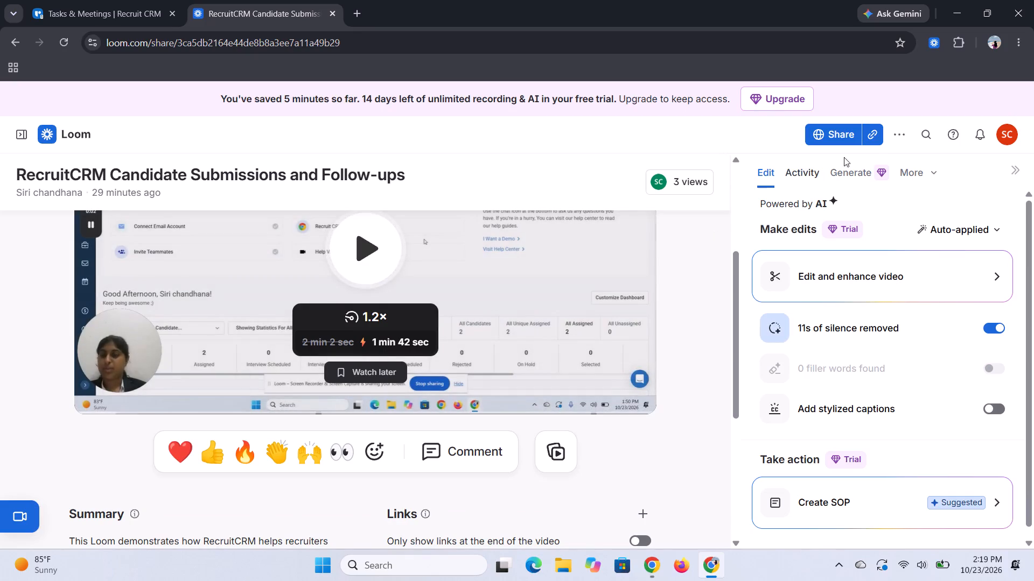
pyautogui.click(874, 138)
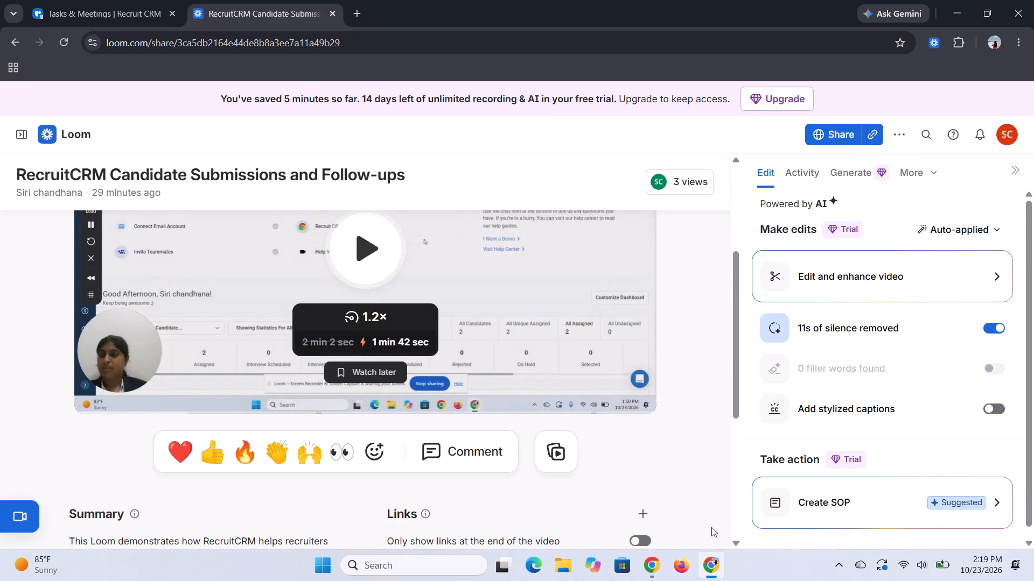
pyautogui.click(661, 565)
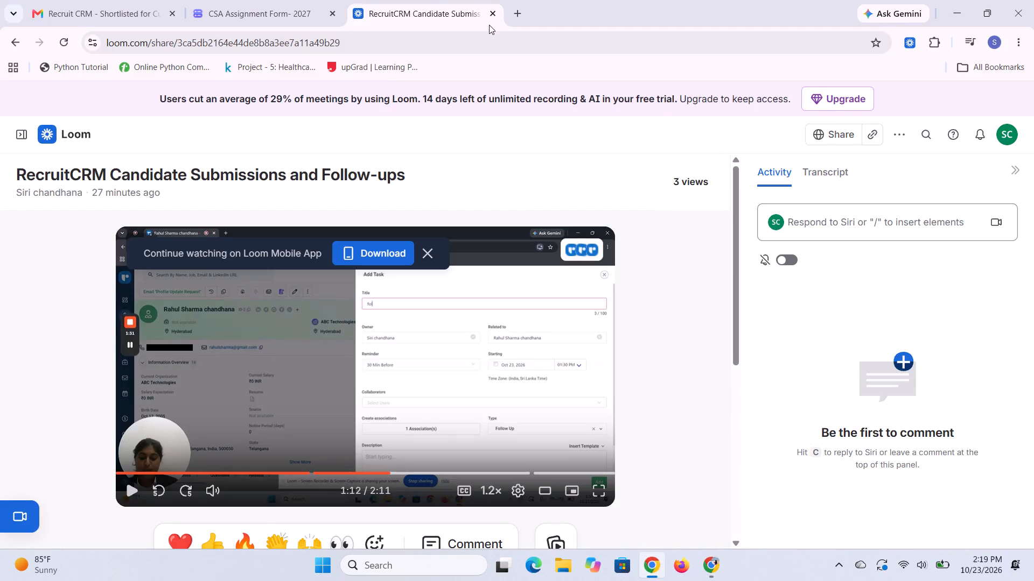
pyautogui.click(494, 19)
pyautogui.click(358, 9)
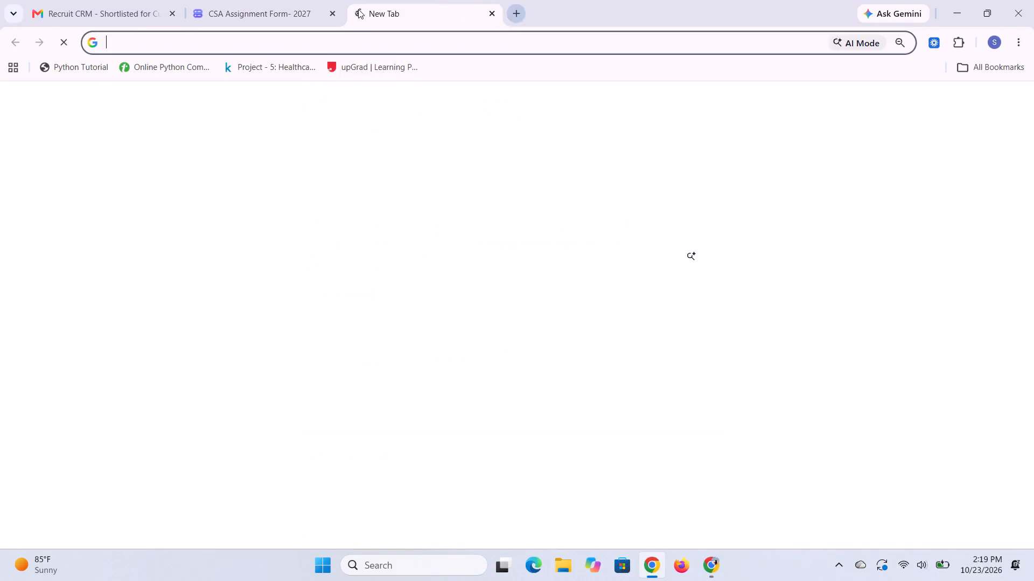
pyautogui.hotkey('ctrl', 'v')
pyautogui.press('Return')
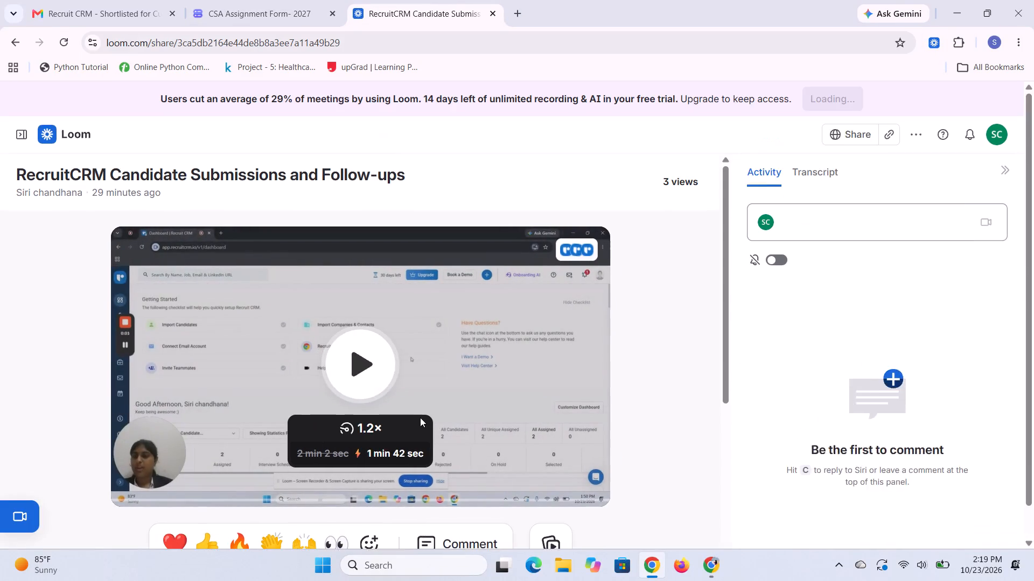
# Play back the newly opened shared copy to check its length and the follow-up task section.
pyautogui.click(363, 360)
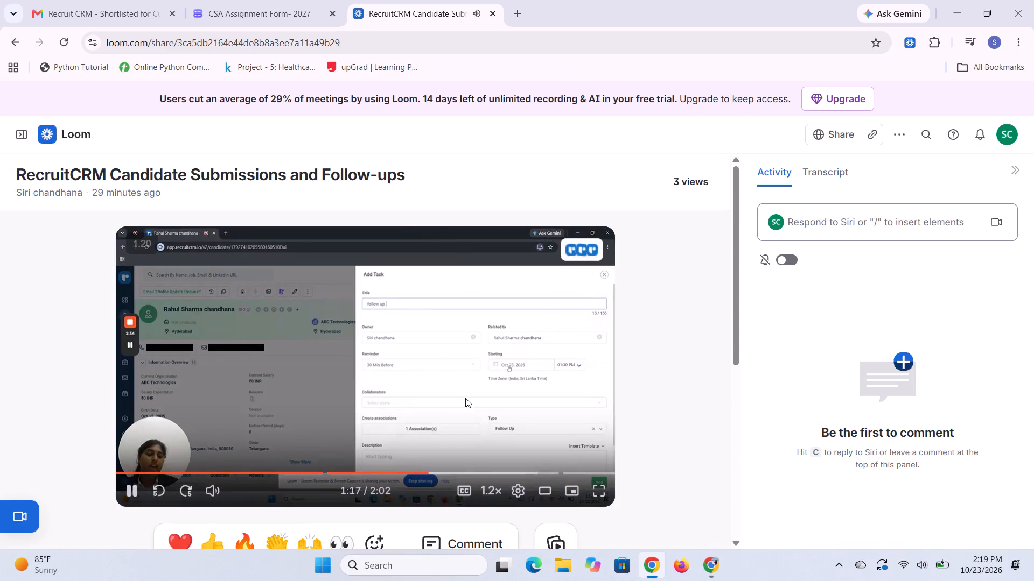
pyautogui.scroll(-2, 465, 398)
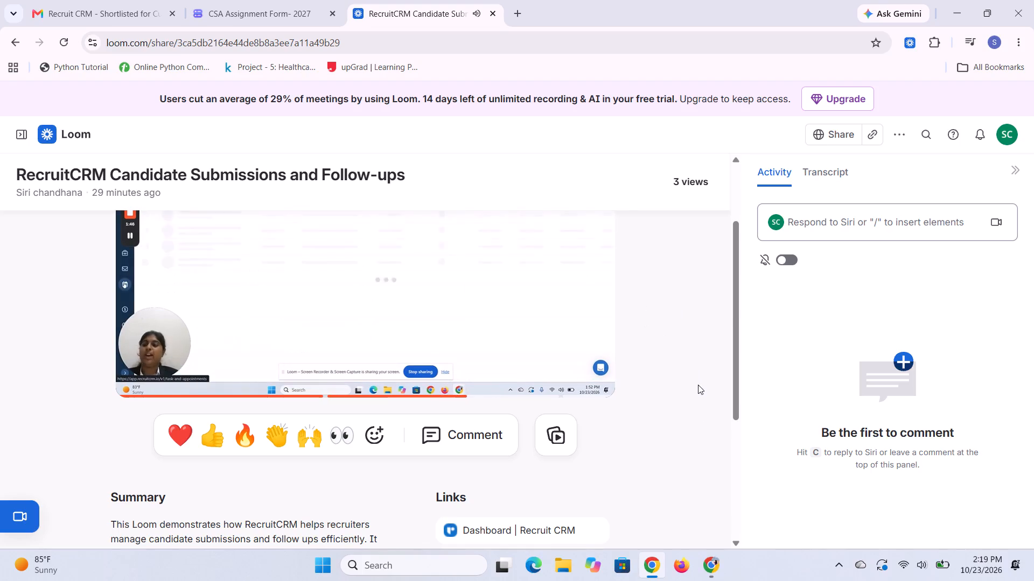
# Switch to the owner's browser window, reopen the recording for editing and review its transcript from the opening through the 2:22 paragraph.
pyautogui.click(711, 571)
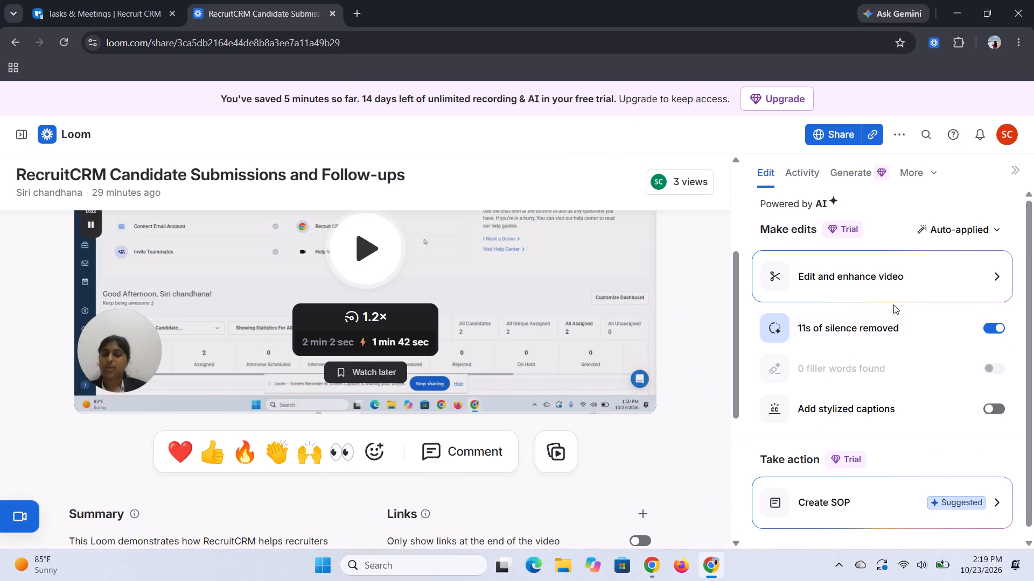
pyautogui.click(883, 284)
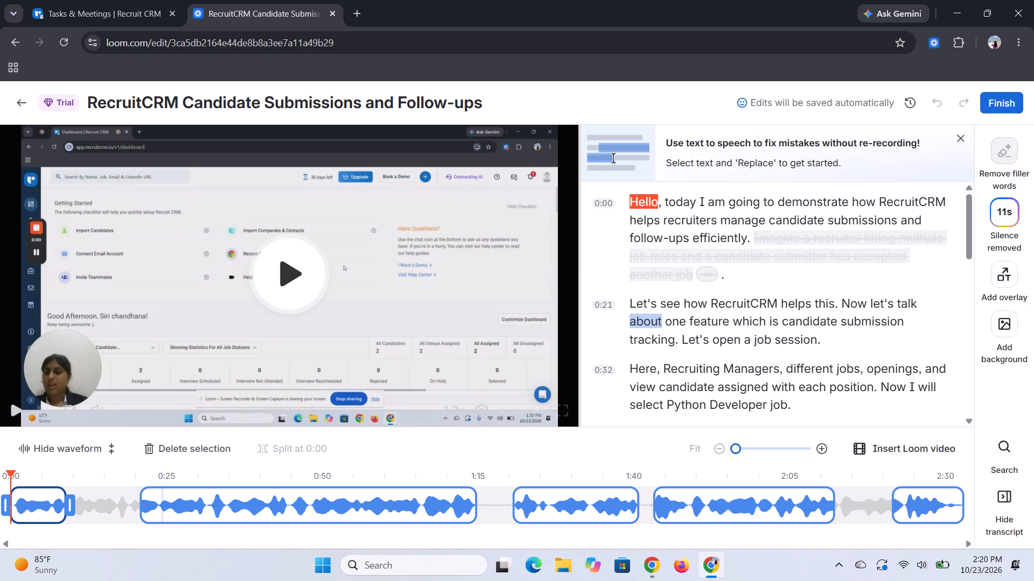
pyautogui.scroll(-3, 841, 349)
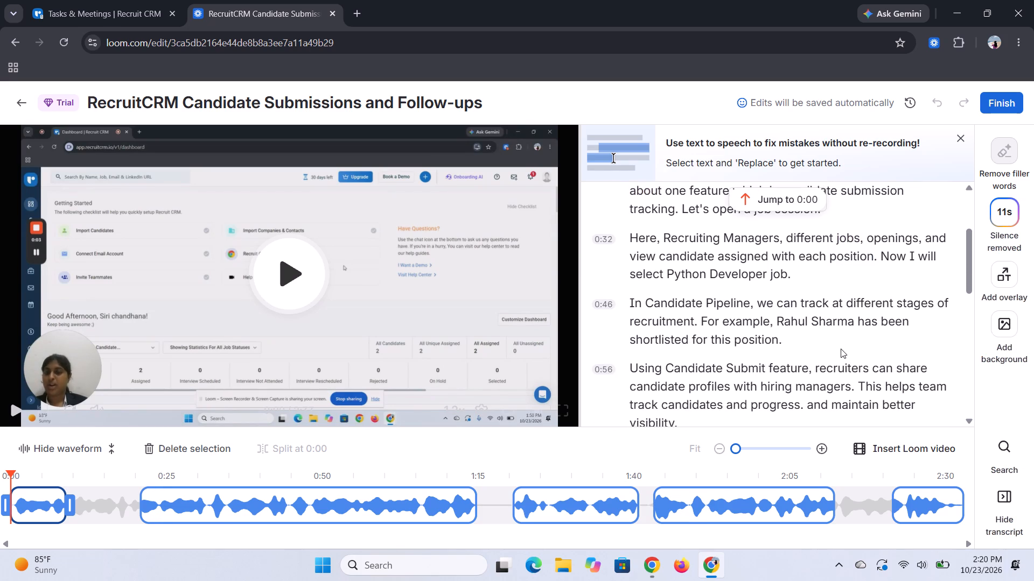
pyautogui.scroll(-3, 841, 349)
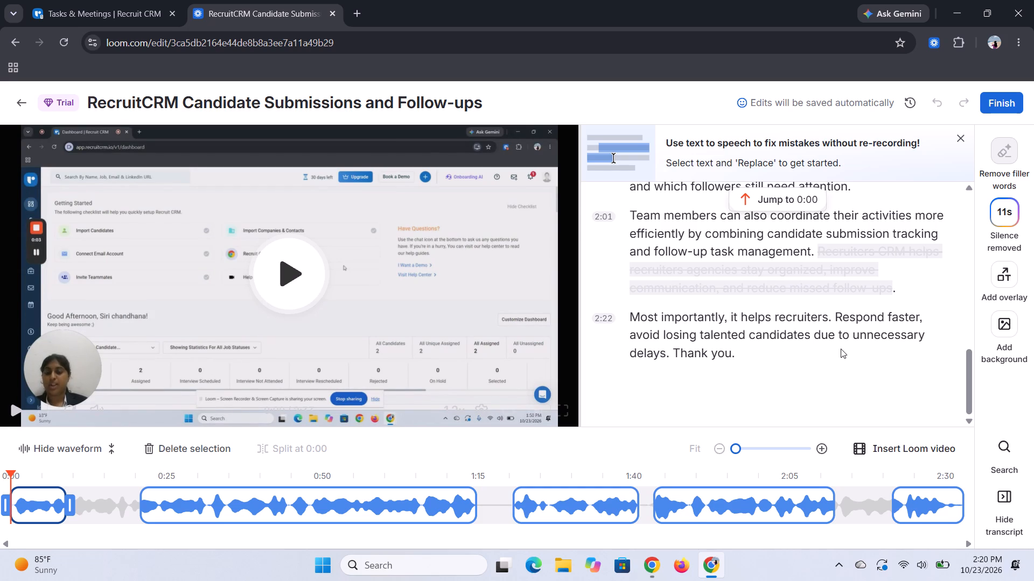
pyautogui.scroll(1, 841, 349)
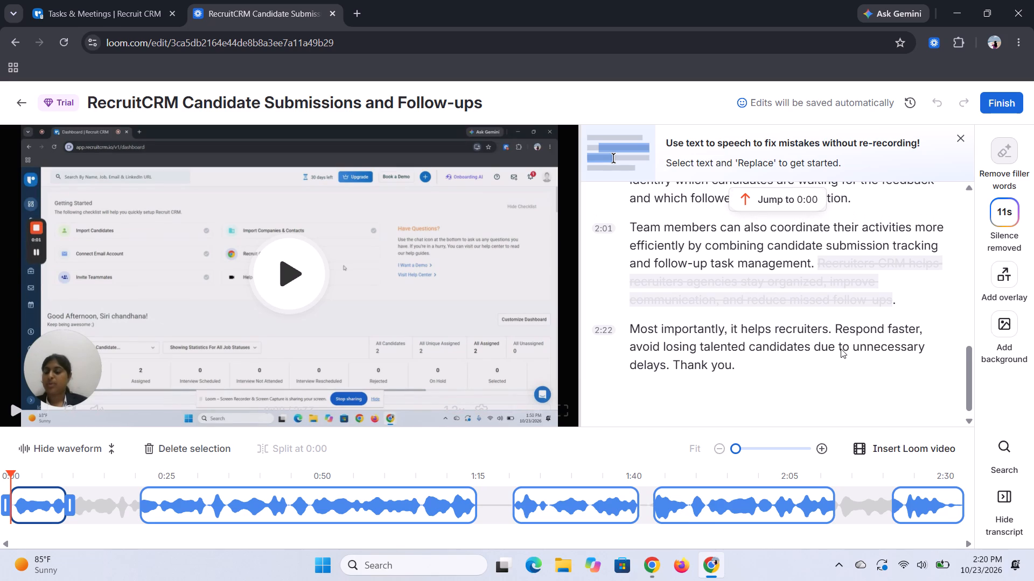
pyautogui.scroll(1, 841, 349)
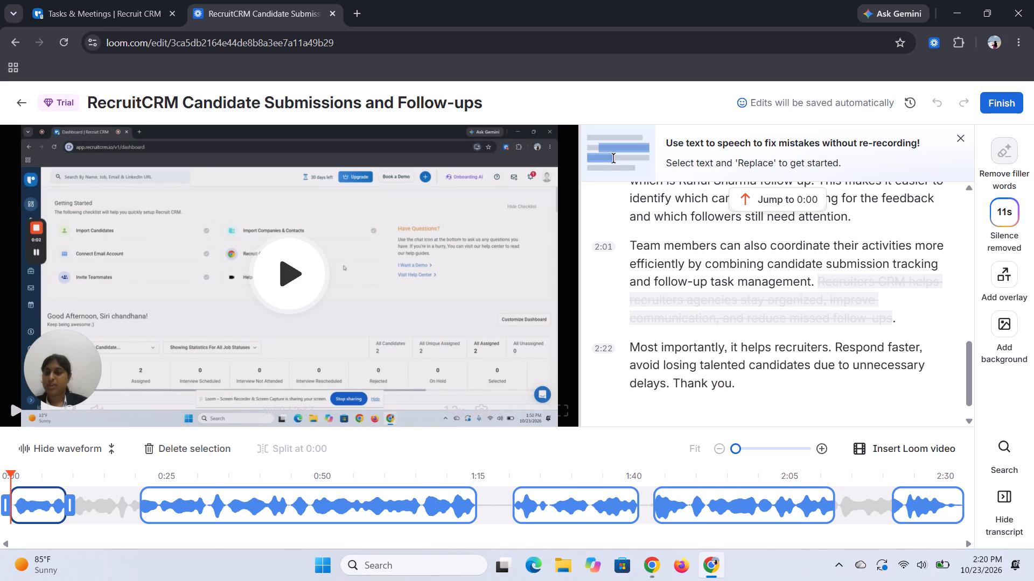
pyautogui.scroll(2, 799, 322)
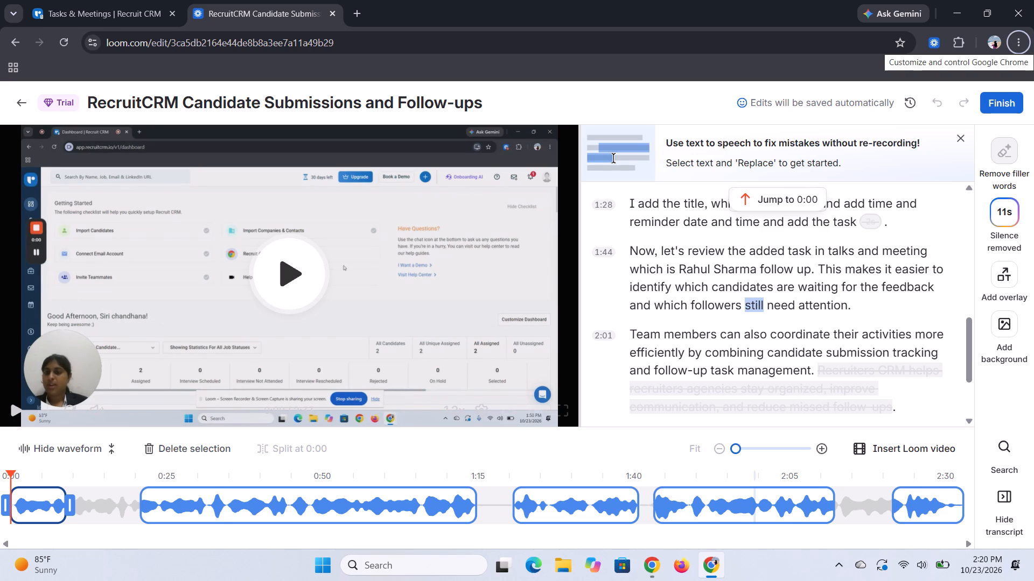
# Play back the start of the 1:44 paragraph to check how "review the added task in talks and meeting" sounds.
pyautogui.click(836, 249)
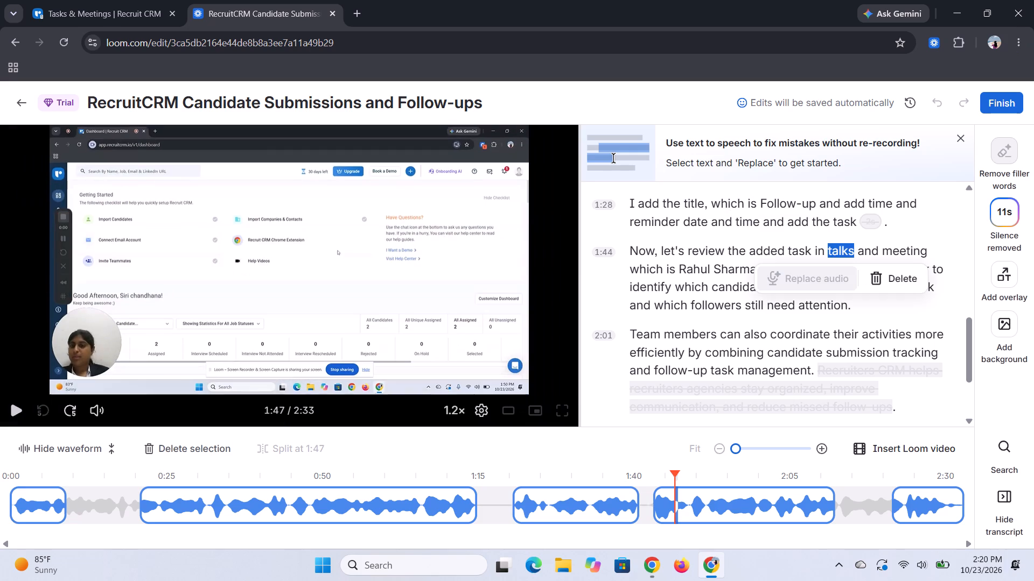
pyautogui.click(360, 269)
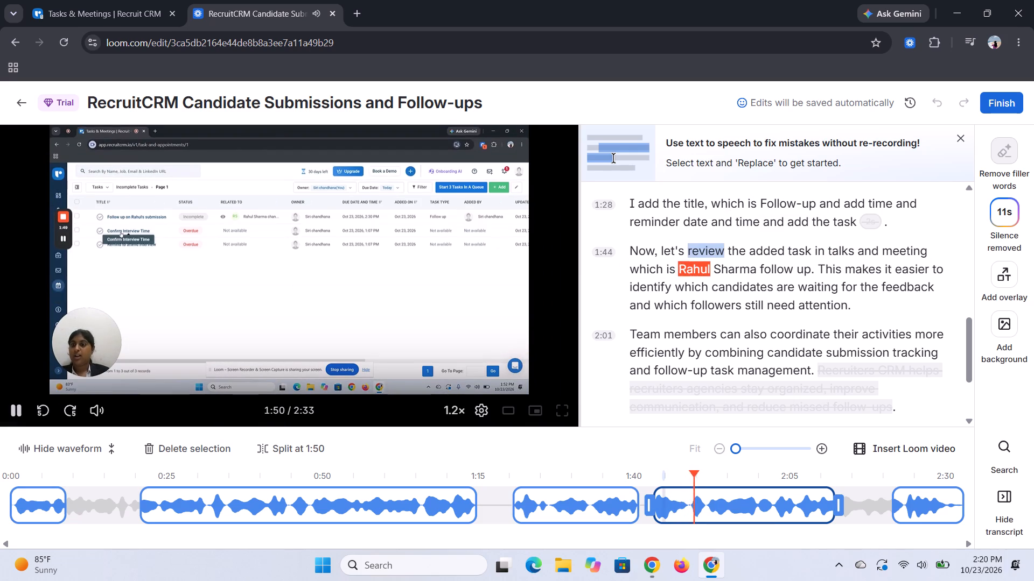
pyautogui.click(806, 251)
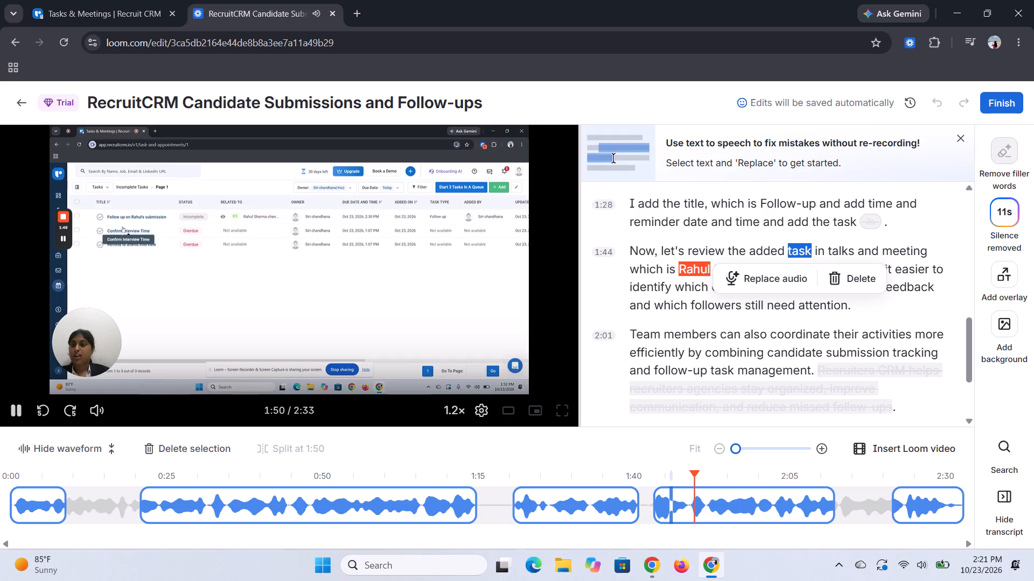
pyautogui.click(747, 264)
pyautogui.click(714, 260)
pyautogui.click(709, 252)
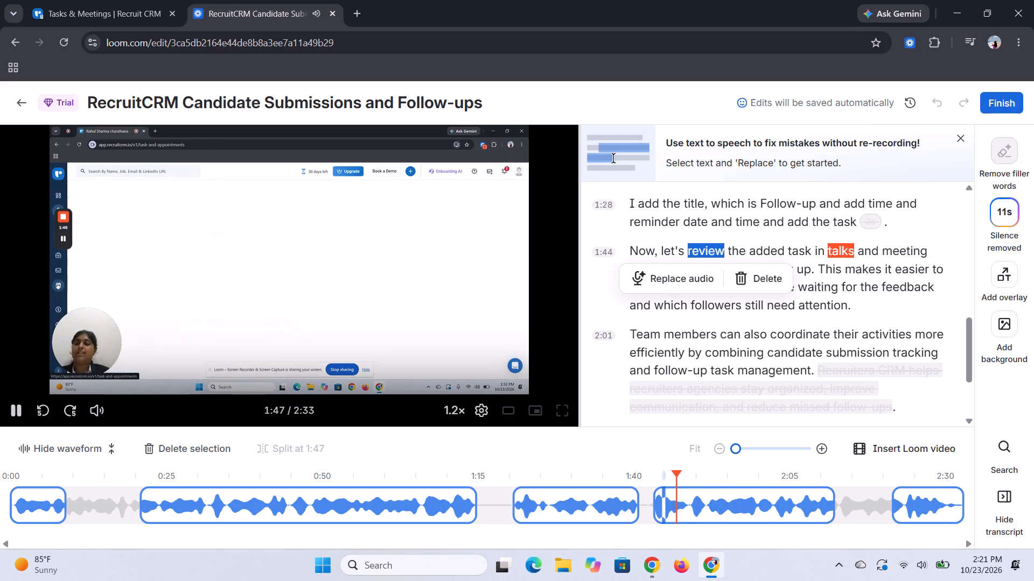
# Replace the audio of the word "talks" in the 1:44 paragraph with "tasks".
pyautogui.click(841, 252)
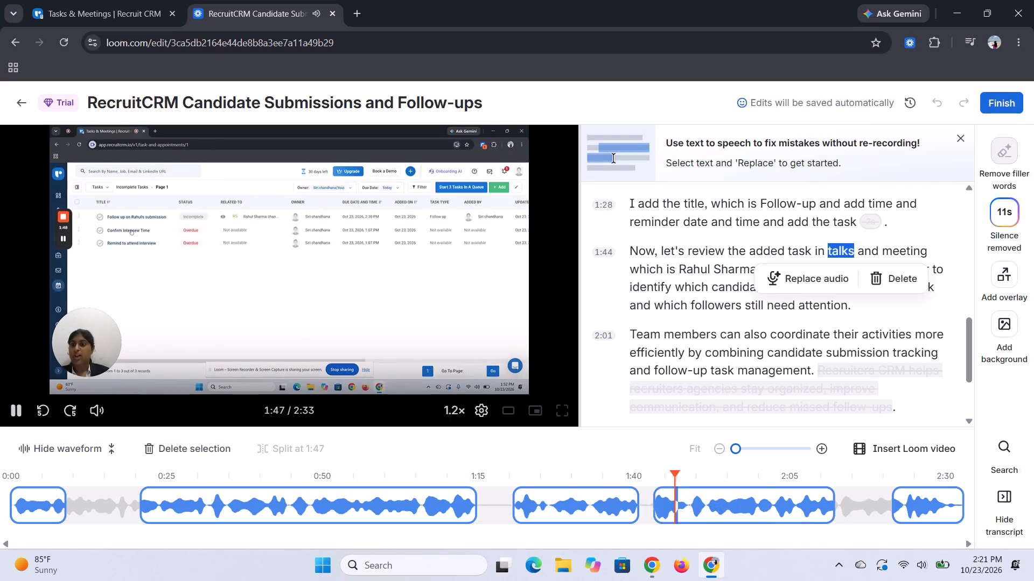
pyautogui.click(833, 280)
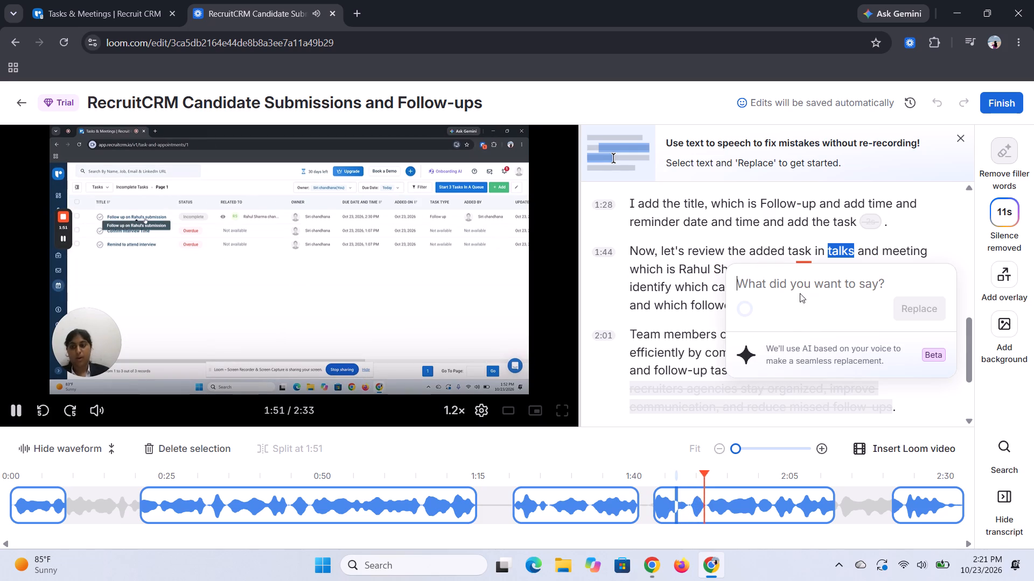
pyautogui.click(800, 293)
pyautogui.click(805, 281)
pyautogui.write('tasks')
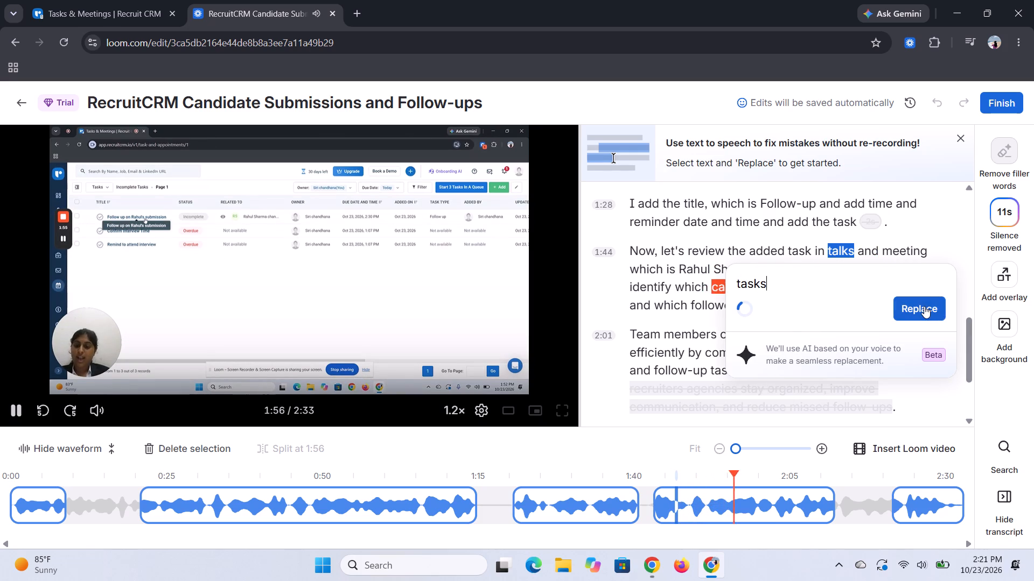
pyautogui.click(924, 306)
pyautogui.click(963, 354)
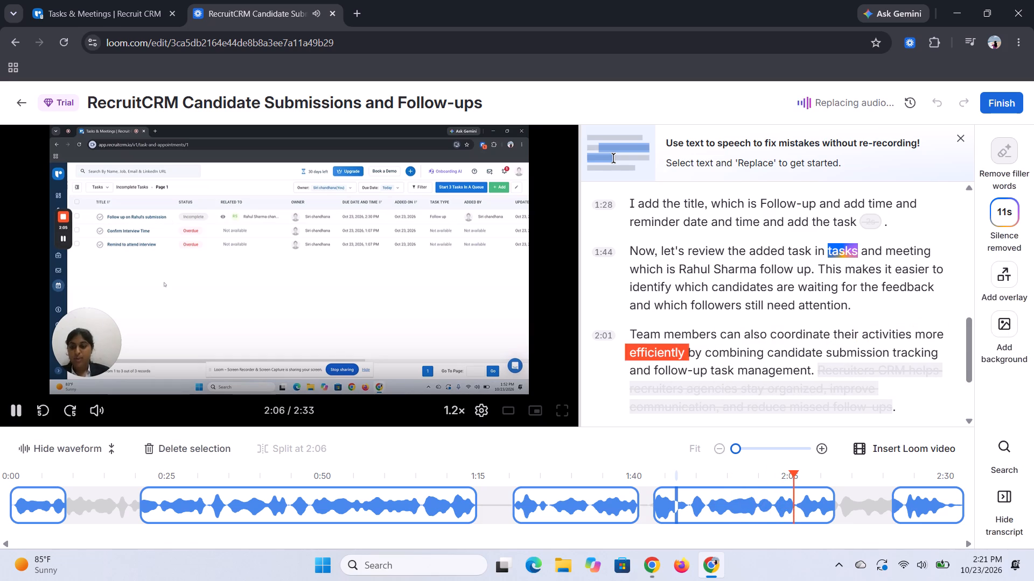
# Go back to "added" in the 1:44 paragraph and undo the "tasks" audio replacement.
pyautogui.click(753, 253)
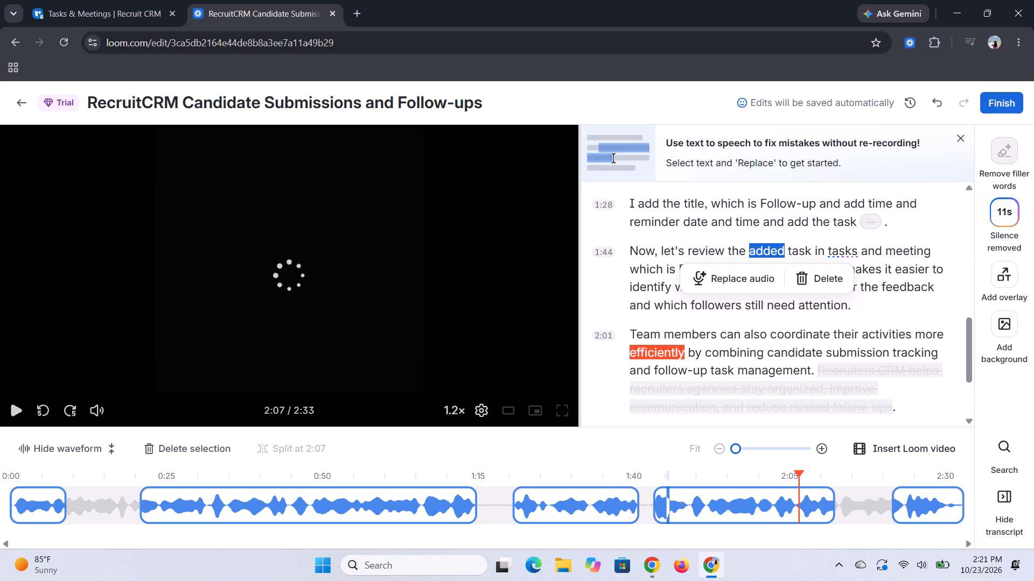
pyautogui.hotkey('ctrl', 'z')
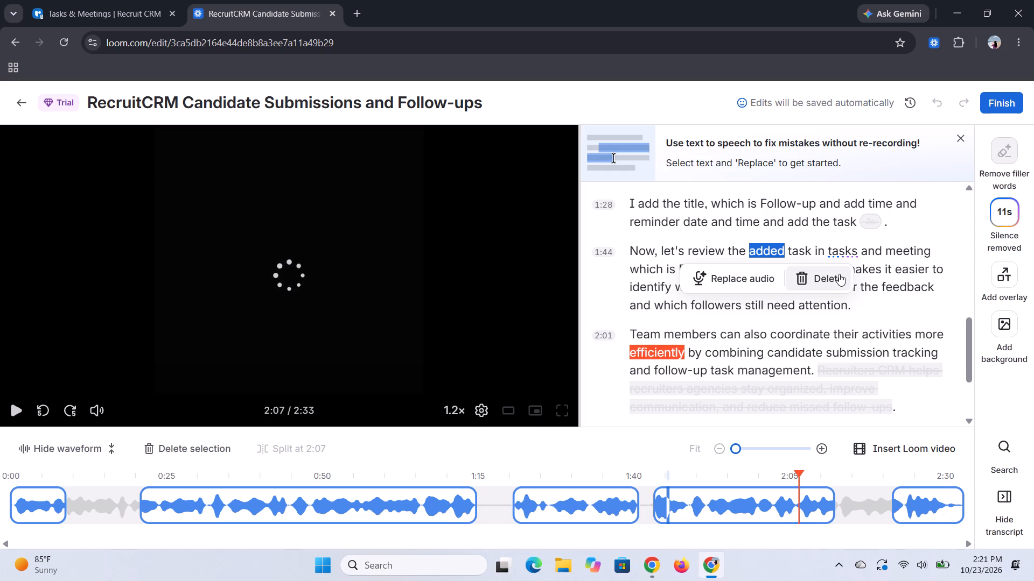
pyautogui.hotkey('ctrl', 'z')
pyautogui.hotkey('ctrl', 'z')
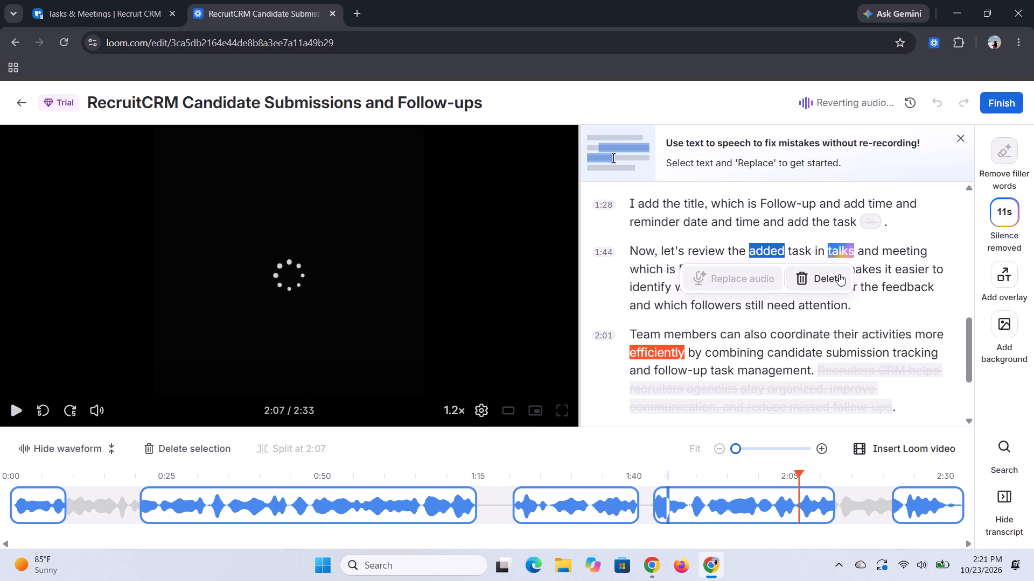